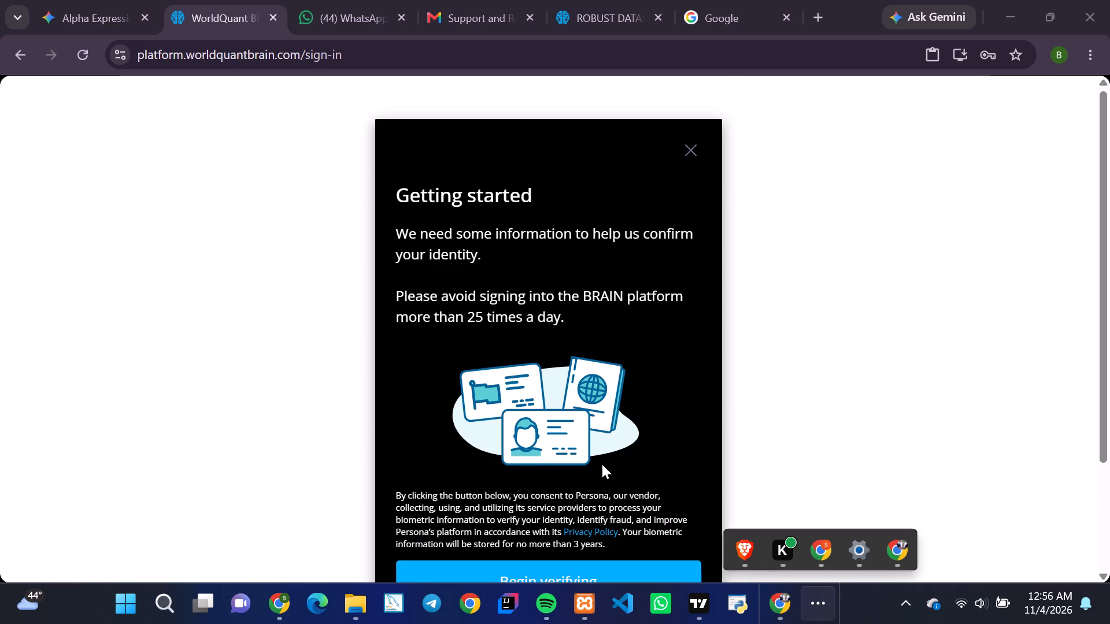
# Consent to the identity verification for the BRAIN platform sign-in and start the face check with this device's camera.
pyautogui.scroll(-2, 602, 464)
pyautogui.click(549, 434)
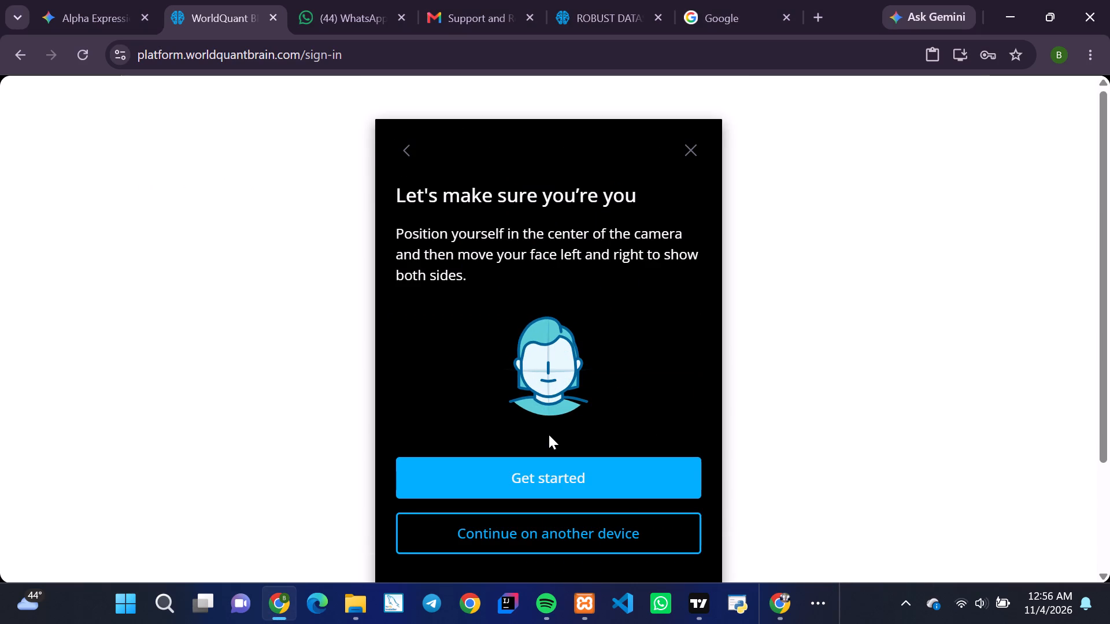
pyautogui.click(556, 466)
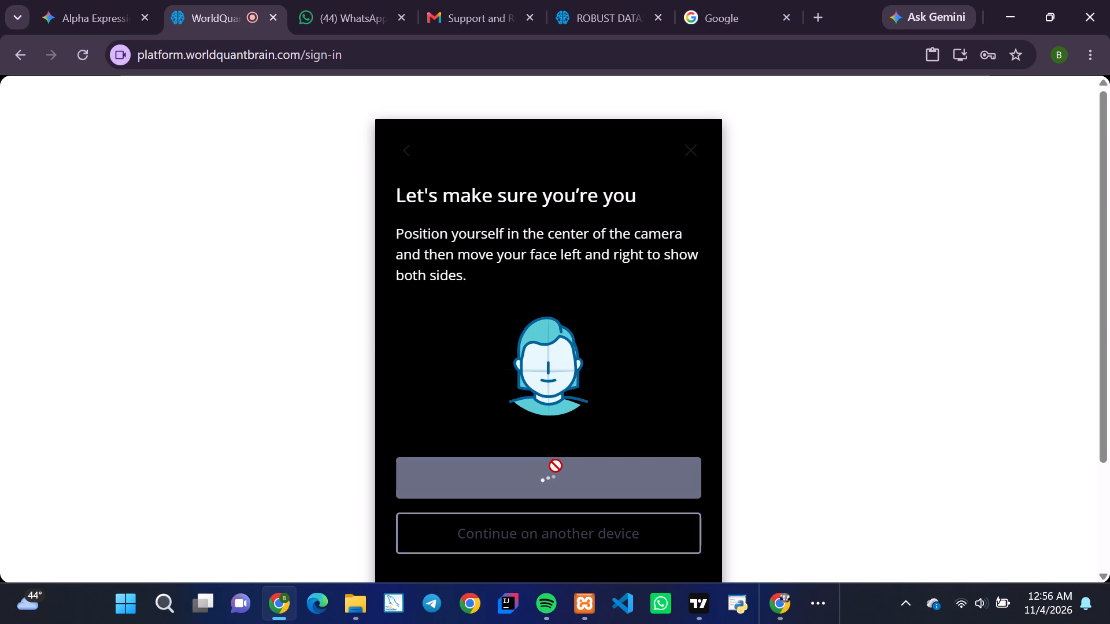
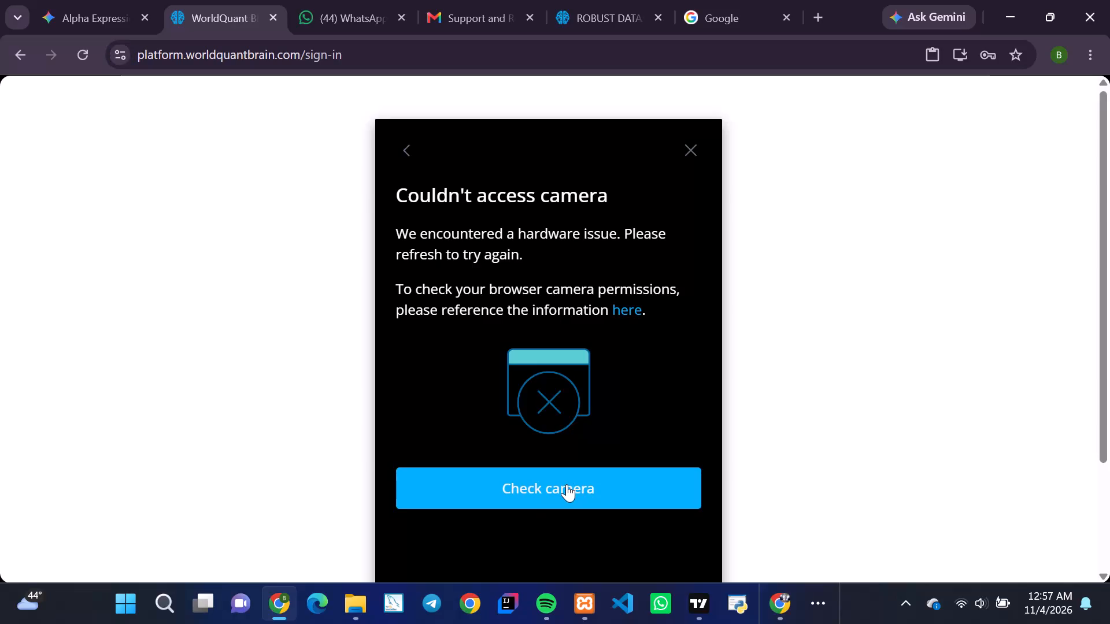
# Recheck the camera access and start the face check again on this device.
pyautogui.click(536, 493)
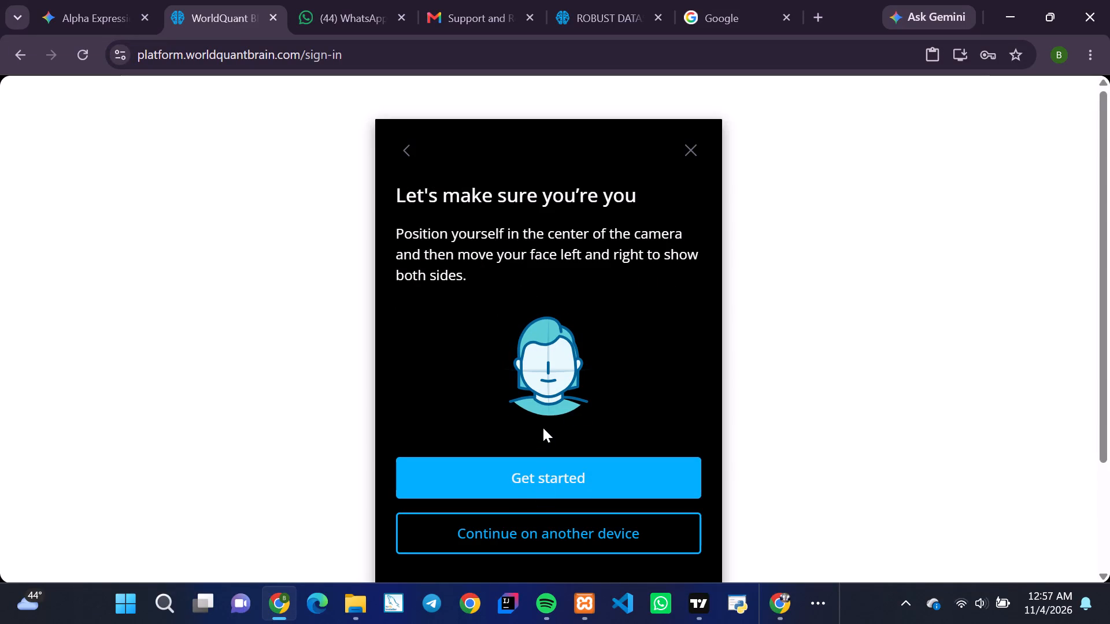
pyautogui.click(530, 465)
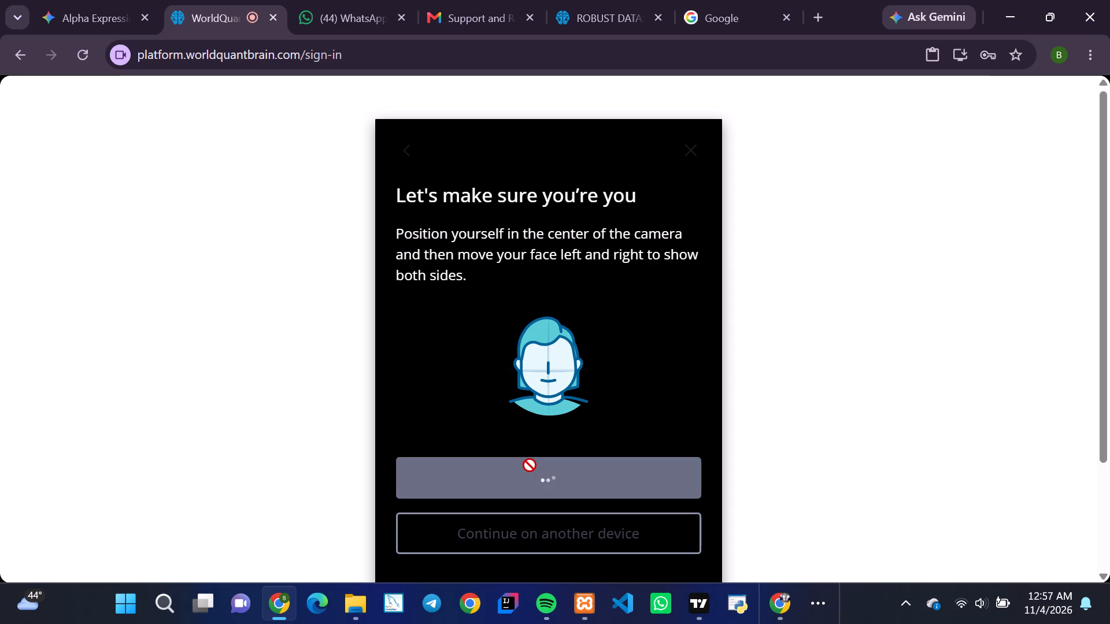
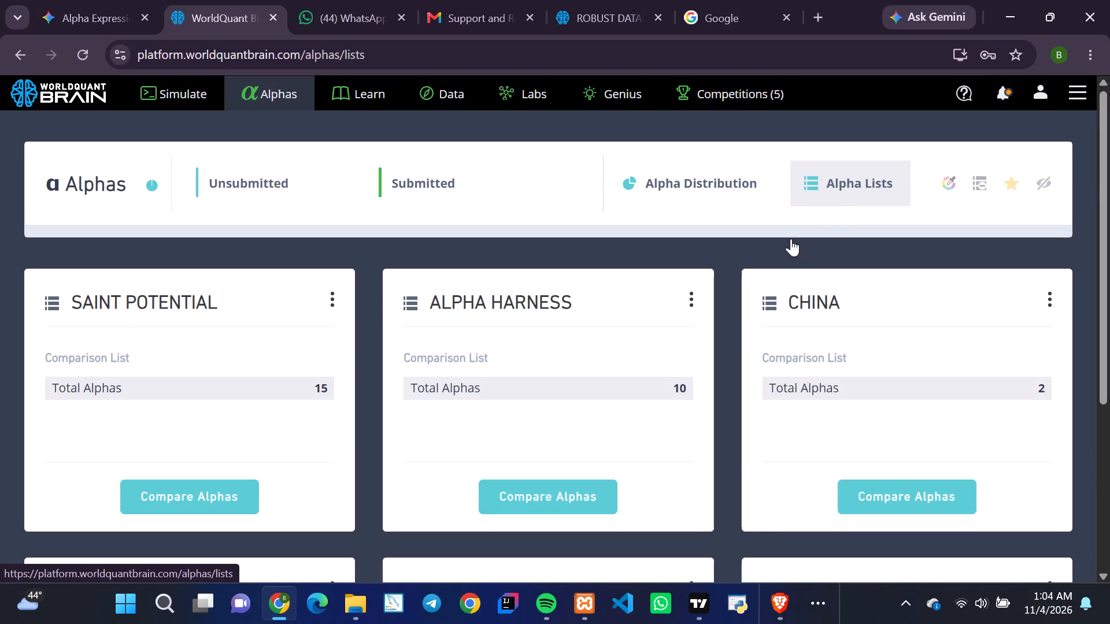
# Open the comparison of the alphas in the supa list and bring its alpha table into view.
pyautogui.scroll(-4, 688, 367)
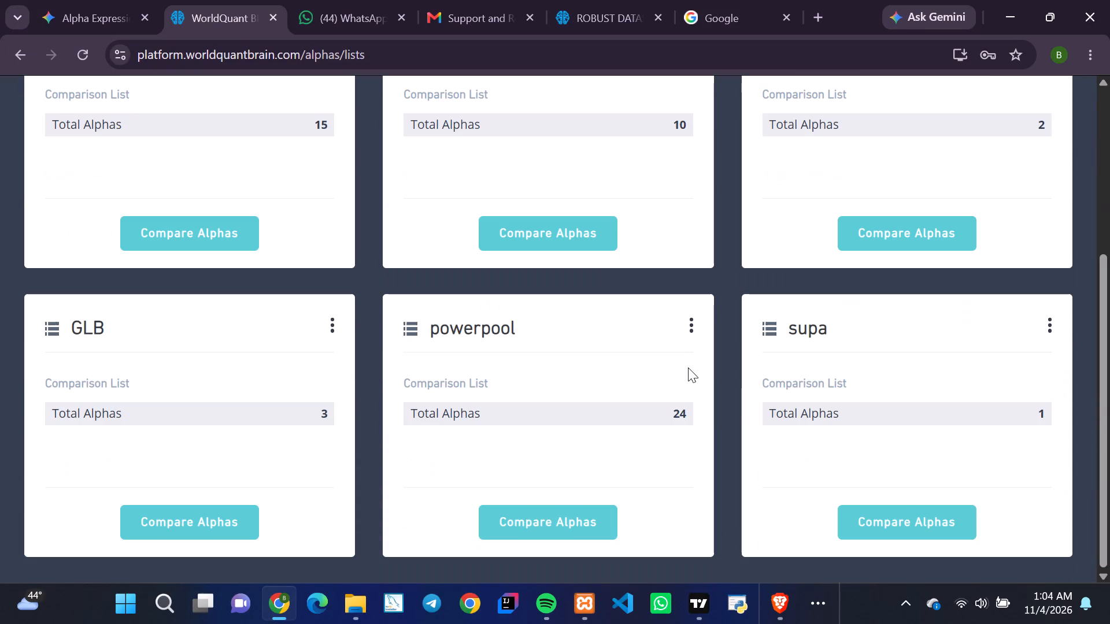
pyautogui.click(893, 533)
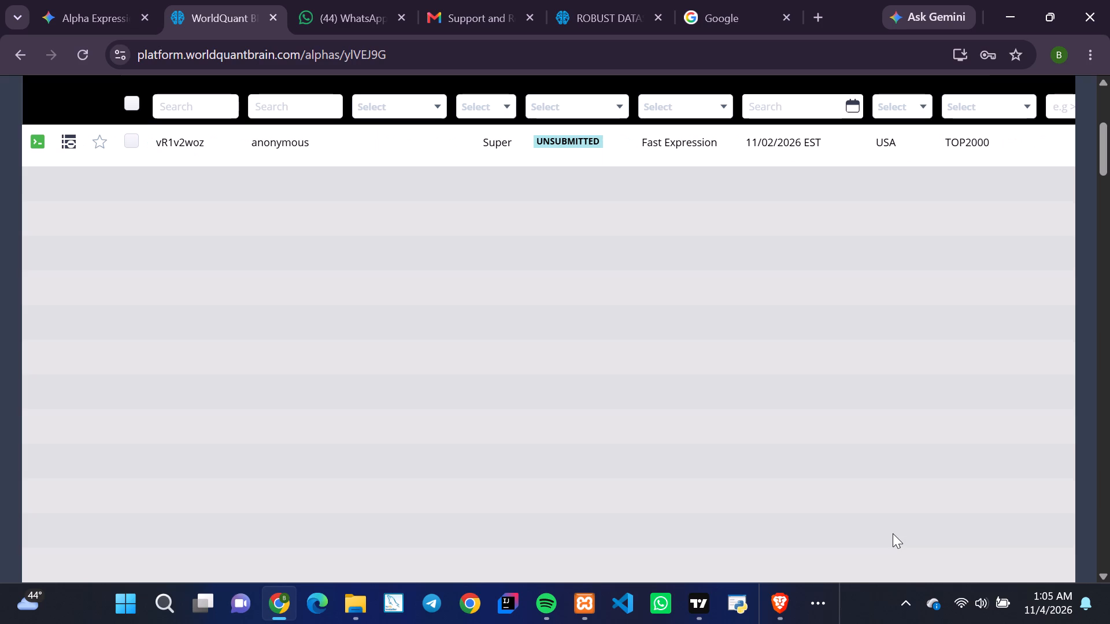
pyautogui.scroll(1, 789, 474)
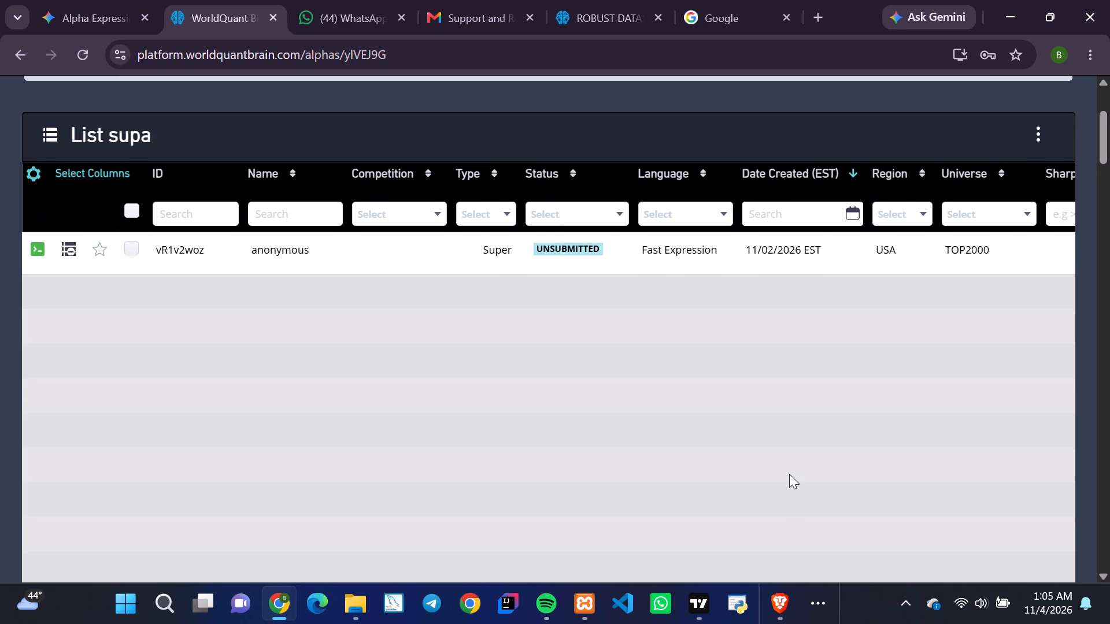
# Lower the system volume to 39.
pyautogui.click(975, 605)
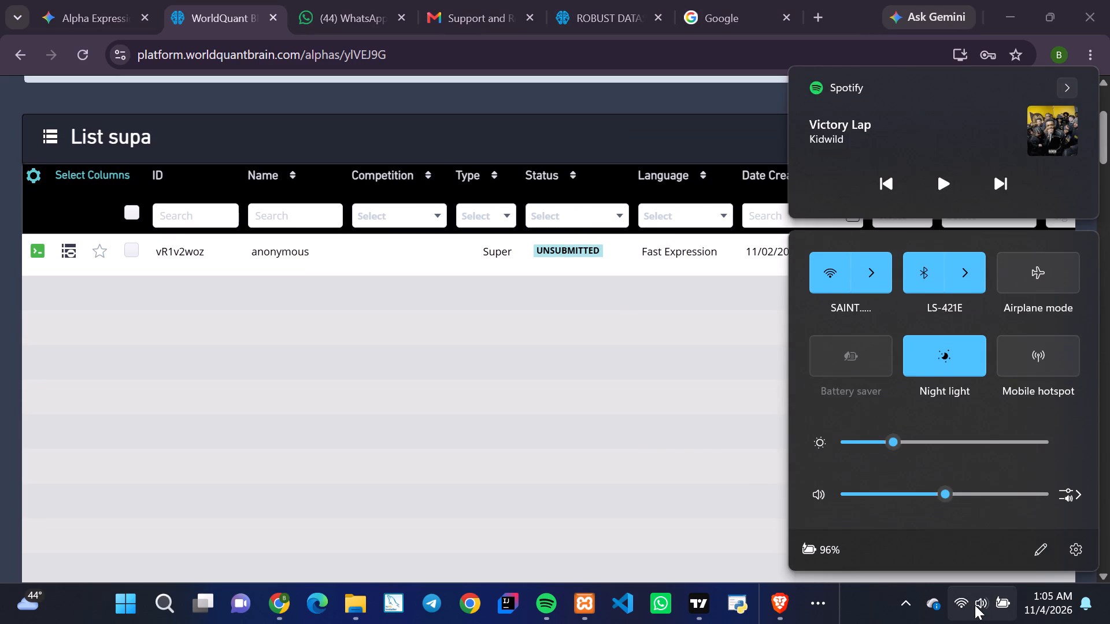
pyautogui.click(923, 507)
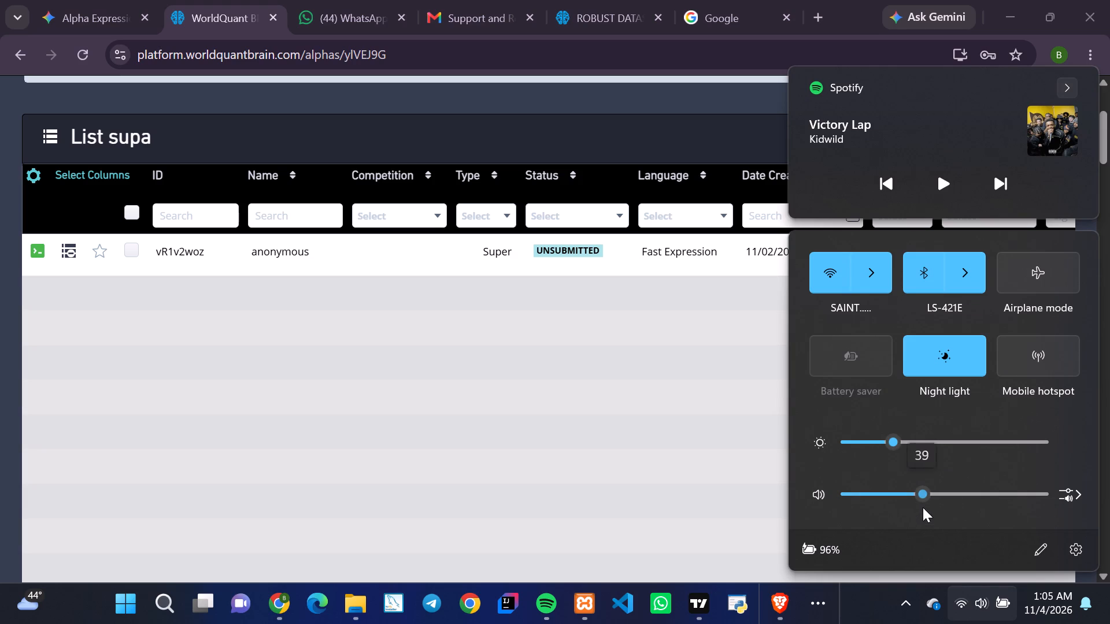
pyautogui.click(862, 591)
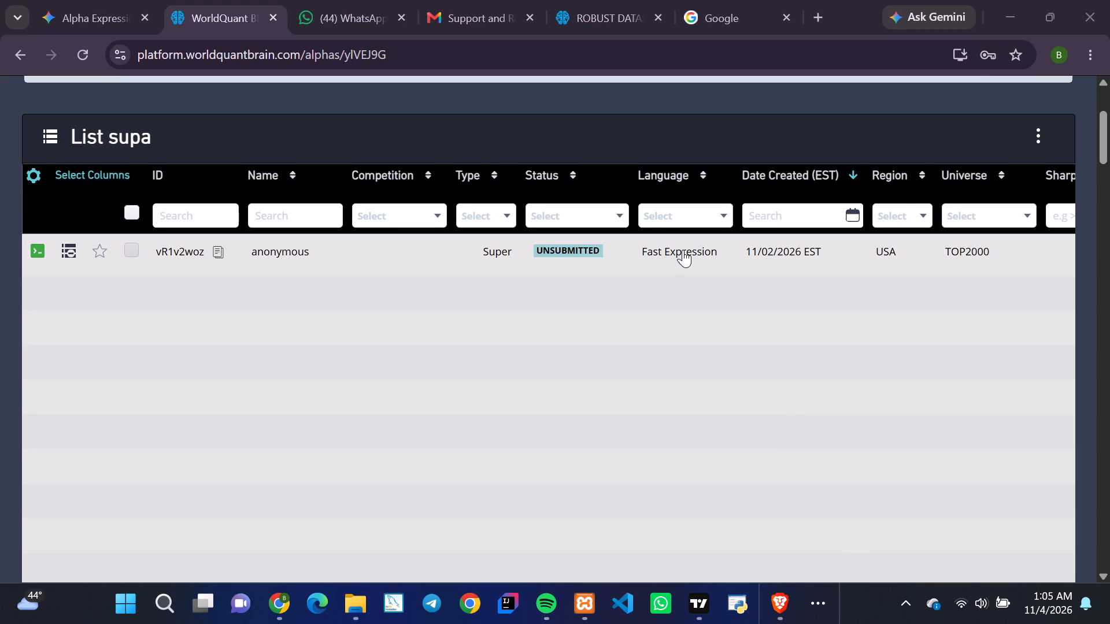
# Open the details of the unsubmitted super alpha vR1v2woz and clone it into a new simulation.
pyautogui.doubleClick(638, 245)
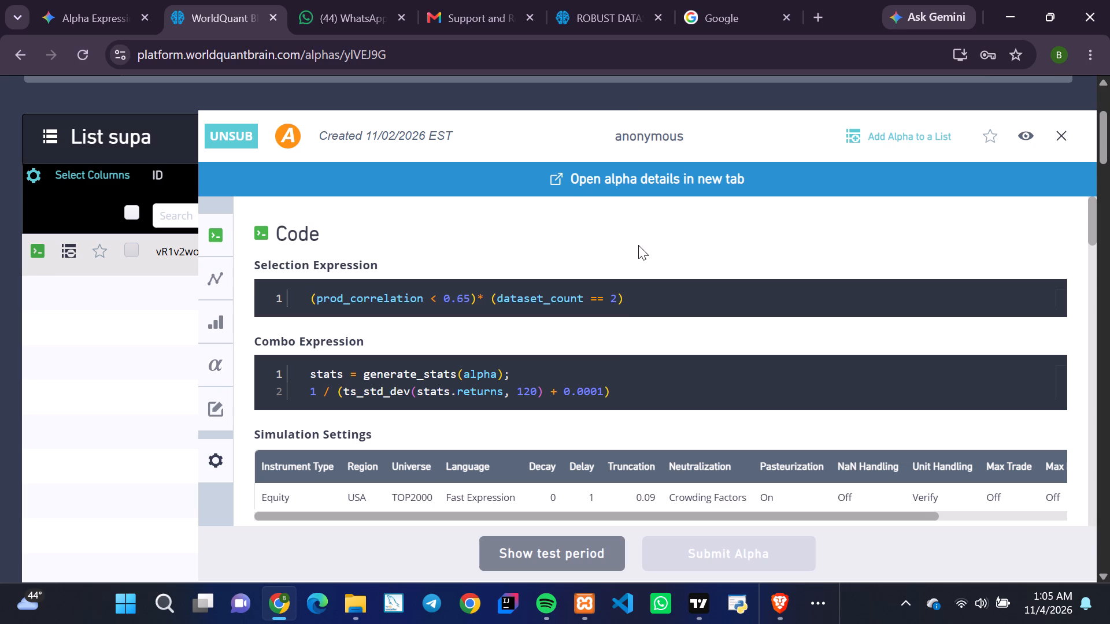
pyautogui.scroll(-3, 692, 356)
pyautogui.scroll(-3, 749, 258)
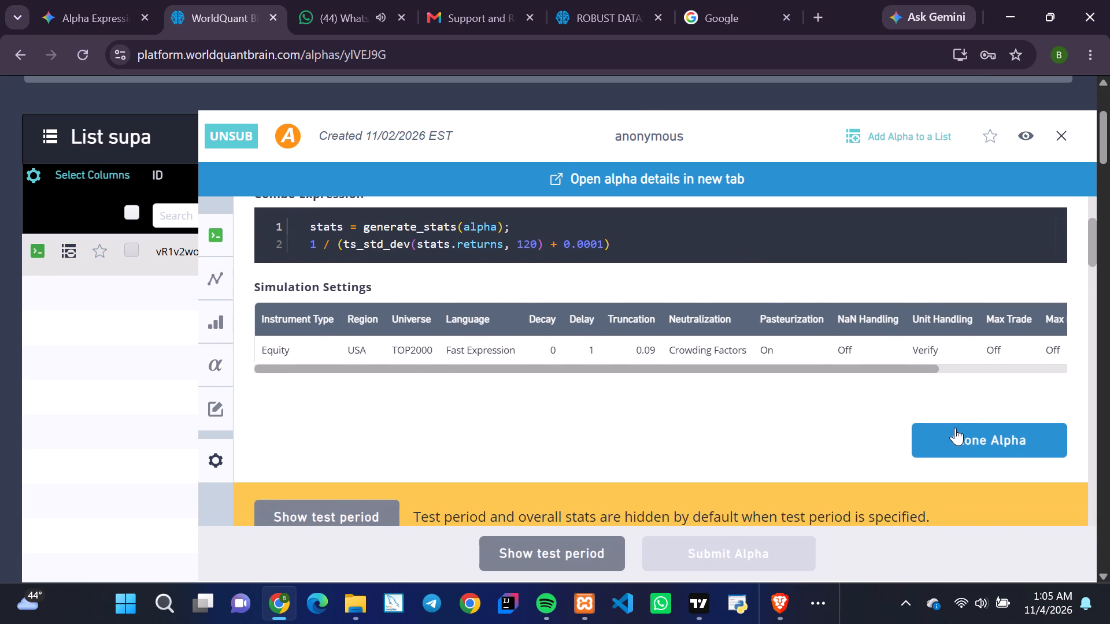
pyautogui.click(954, 431)
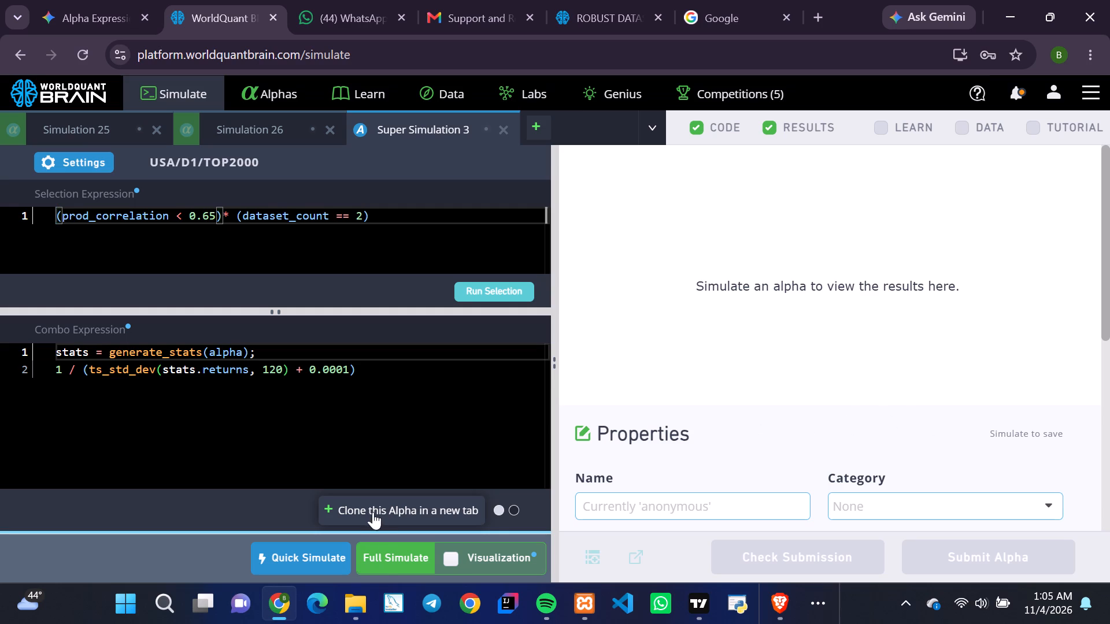
# Run a full simulation of the cloned super alpha with its existing selection and combo expressions.
pyautogui.click(382, 562)
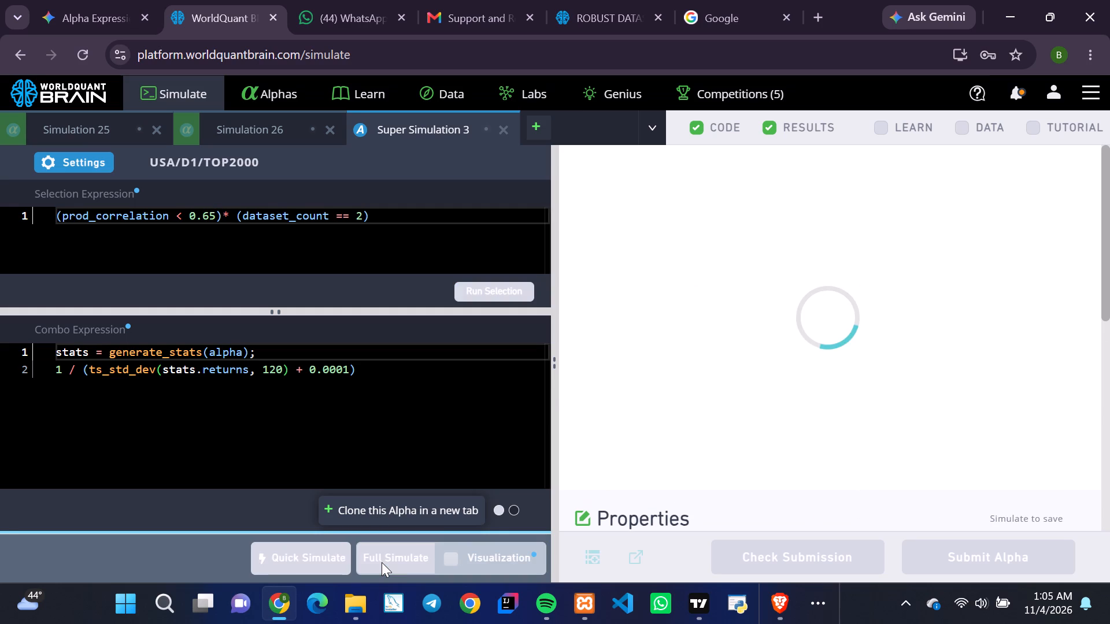
# Switch to TradingView and check the EURUSD and Gold price charts.
pyautogui.click(698, 601)
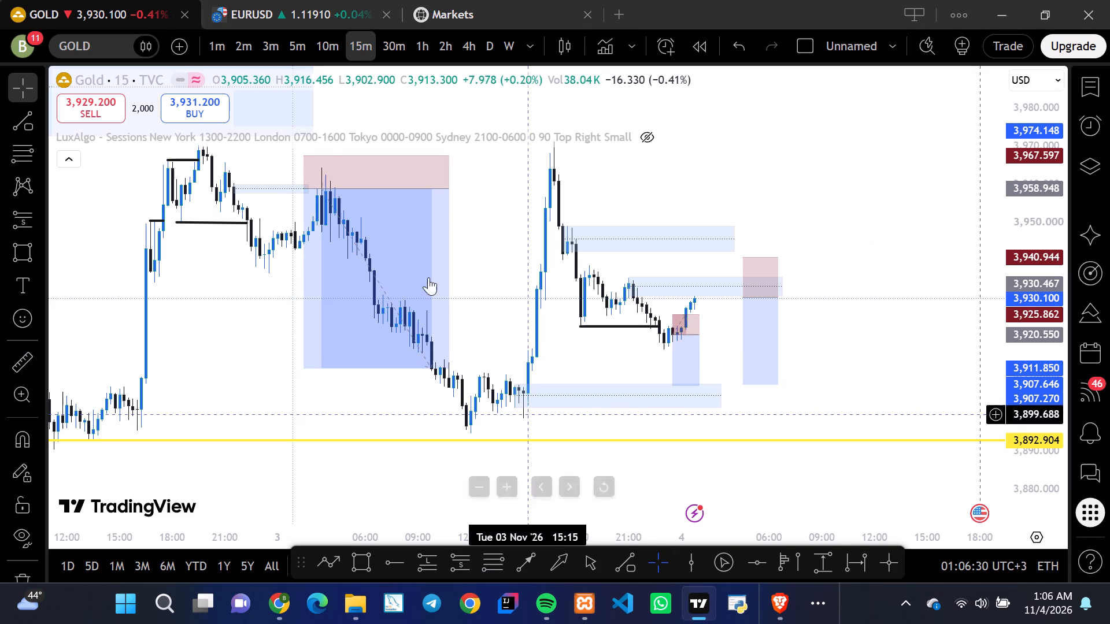
pyautogui.click(286, 23)
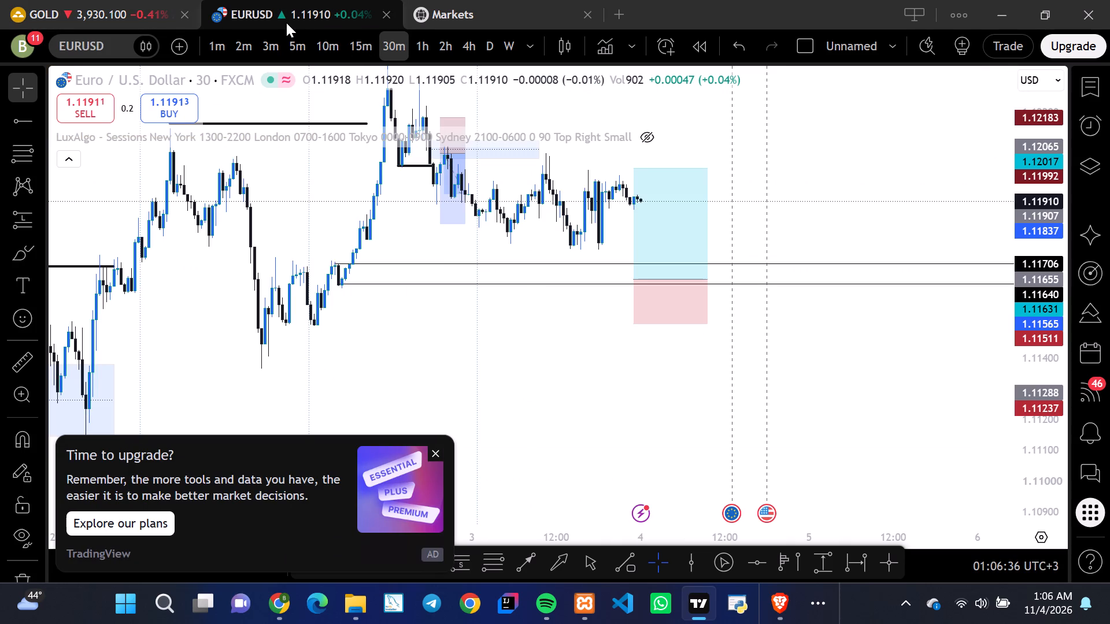
pyautogui.click(102, 5)
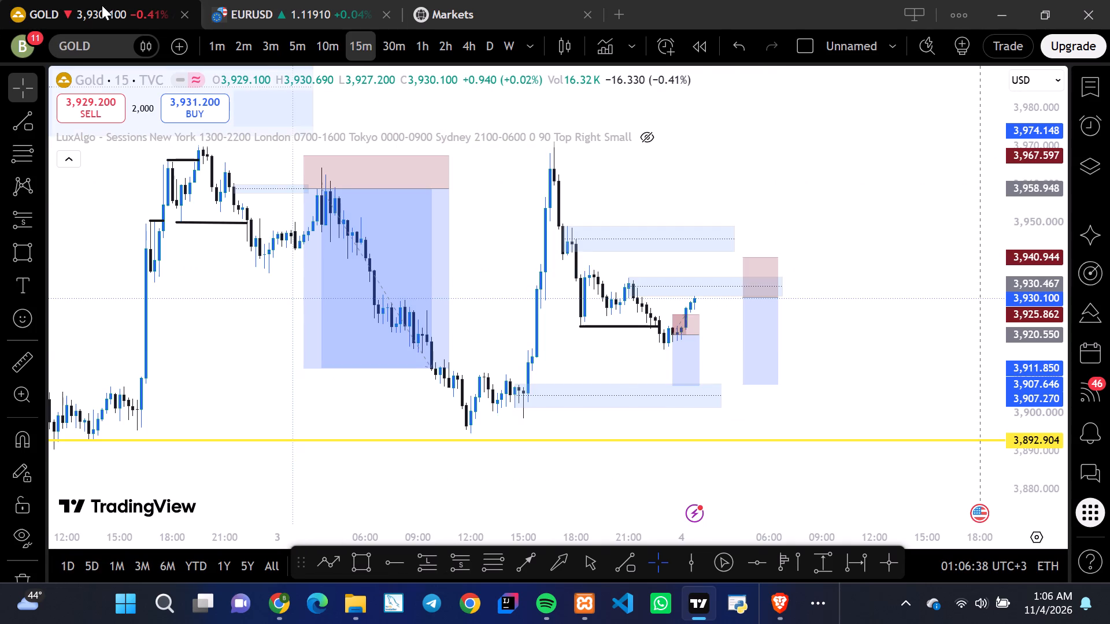
# Switch to Brave and view the playing YouTube music video page.
pyautogui.click(781, 606)
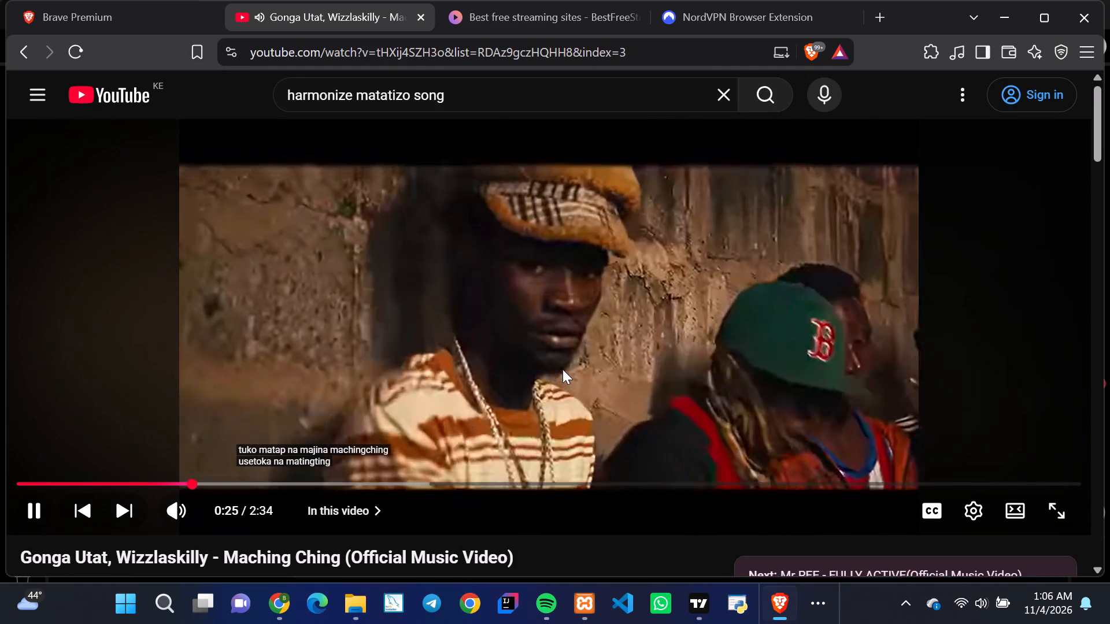
pyautogui.scroll(1, 627, 555)
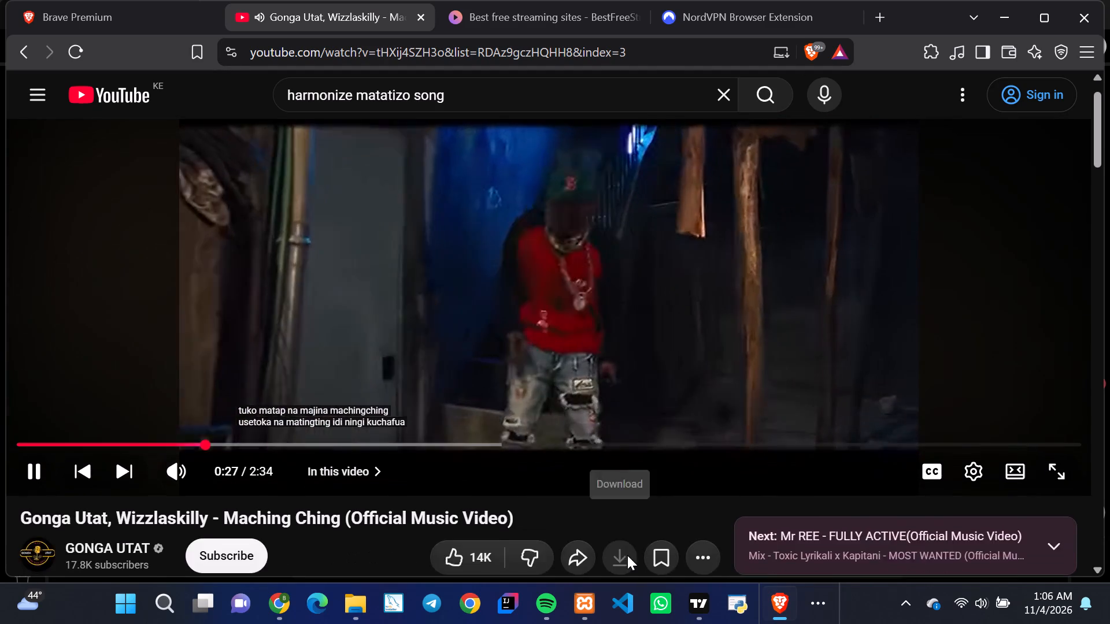
pyautogui.scroll(1, 627, 555)
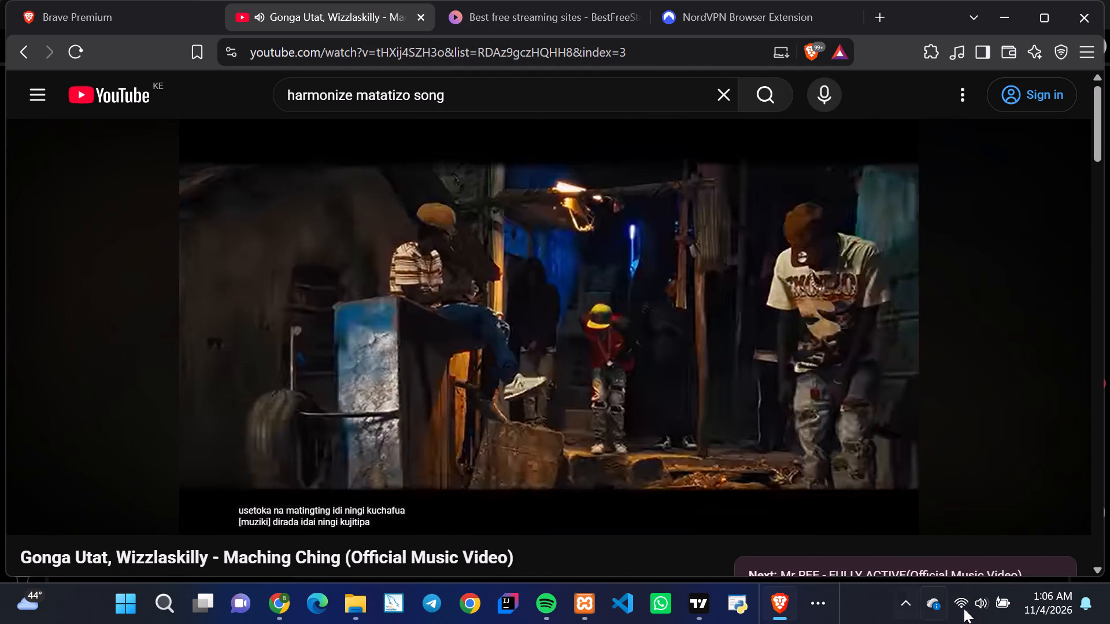
# Raise the system volume slightly, to just under half.
pyautogui.click(979, 608)
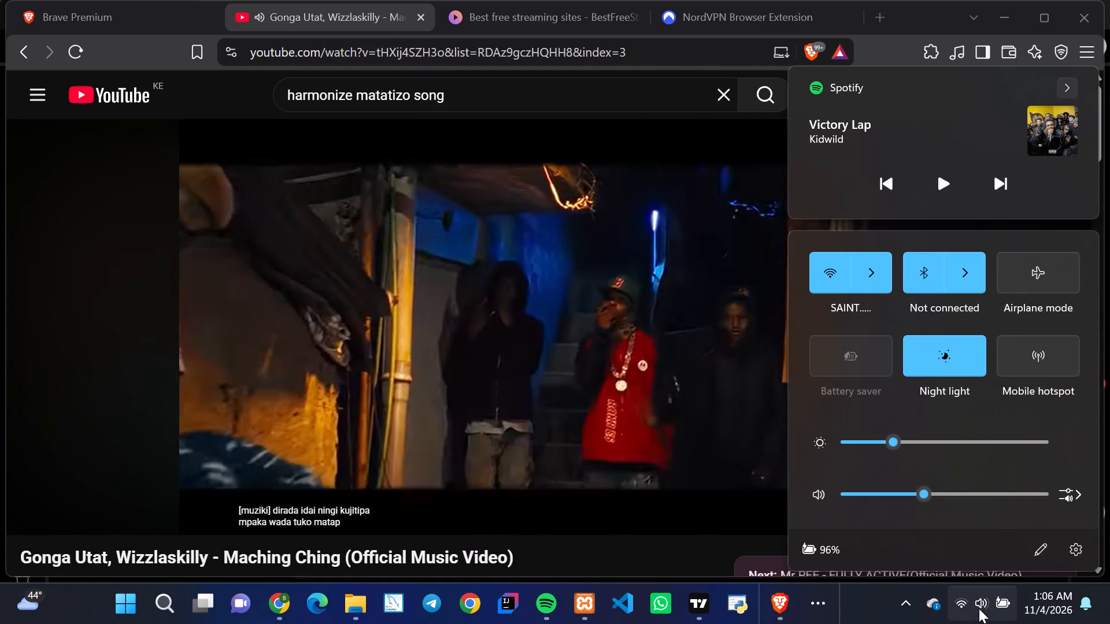
pyautogui.click(935, 493)
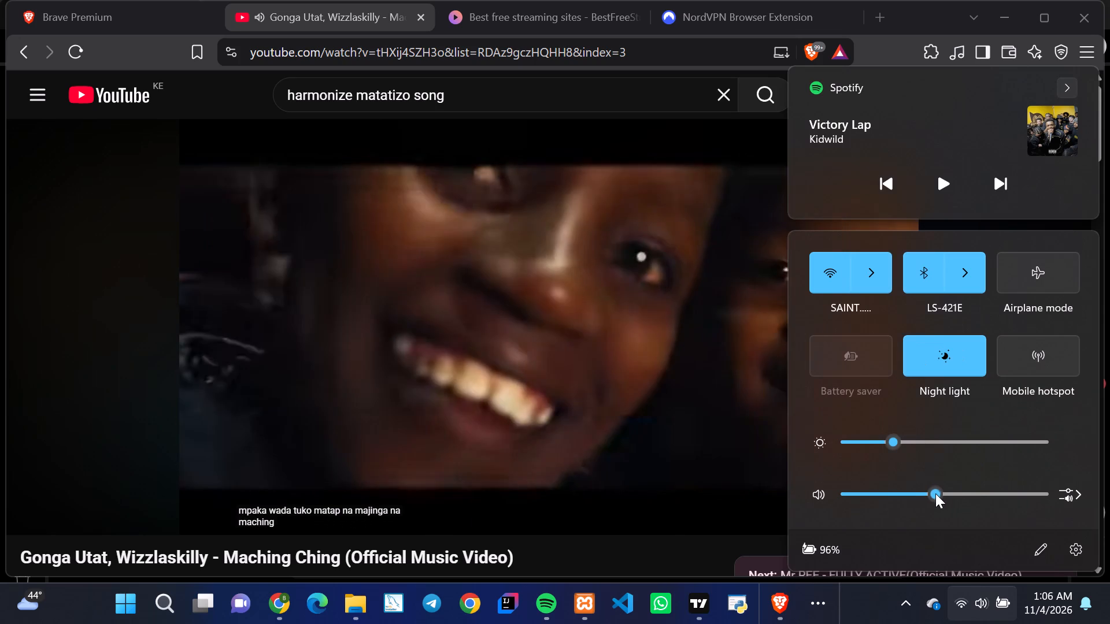
pyautogui.click(868, 592)
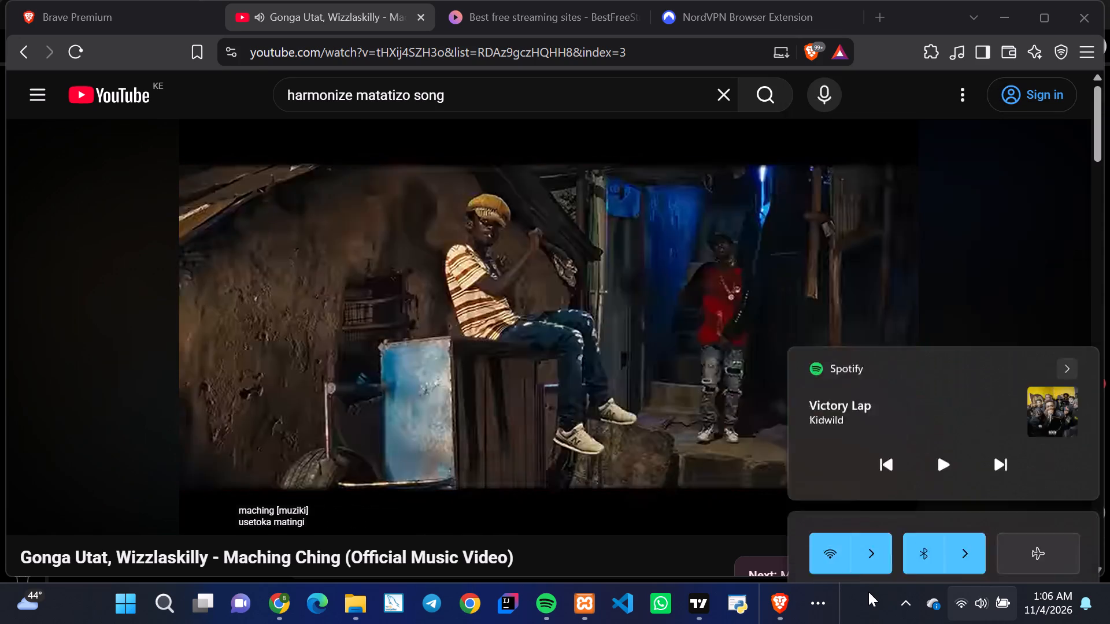
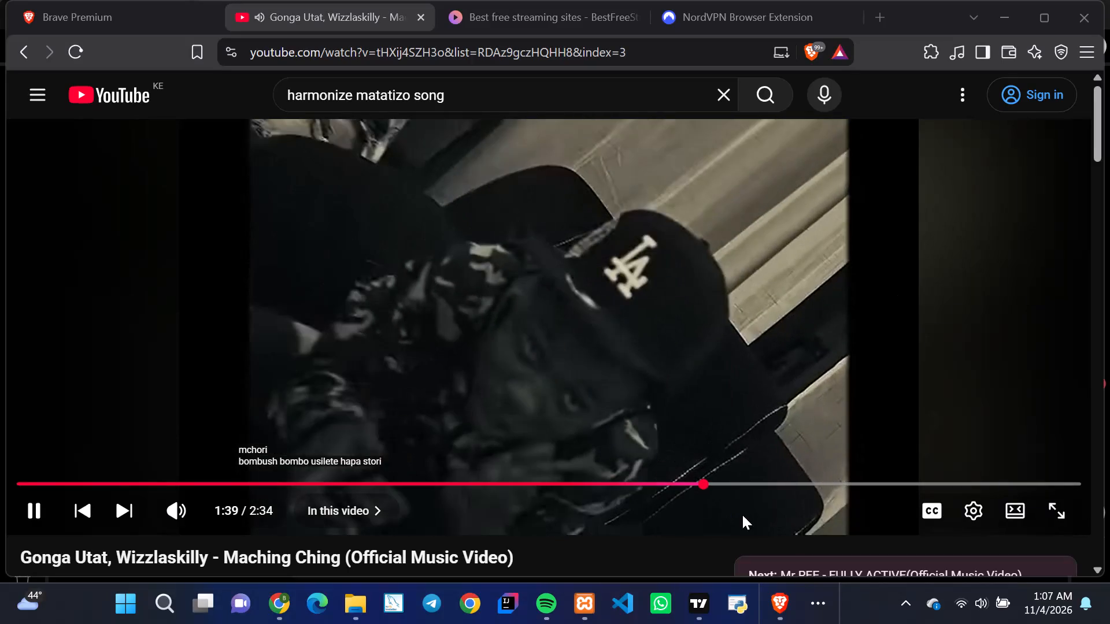
# Switch to the WorldQuant BRAIN window in Chrome and show Super Simulation 3's test period and its IS-period summary.
pyautogui.click(823, 610)
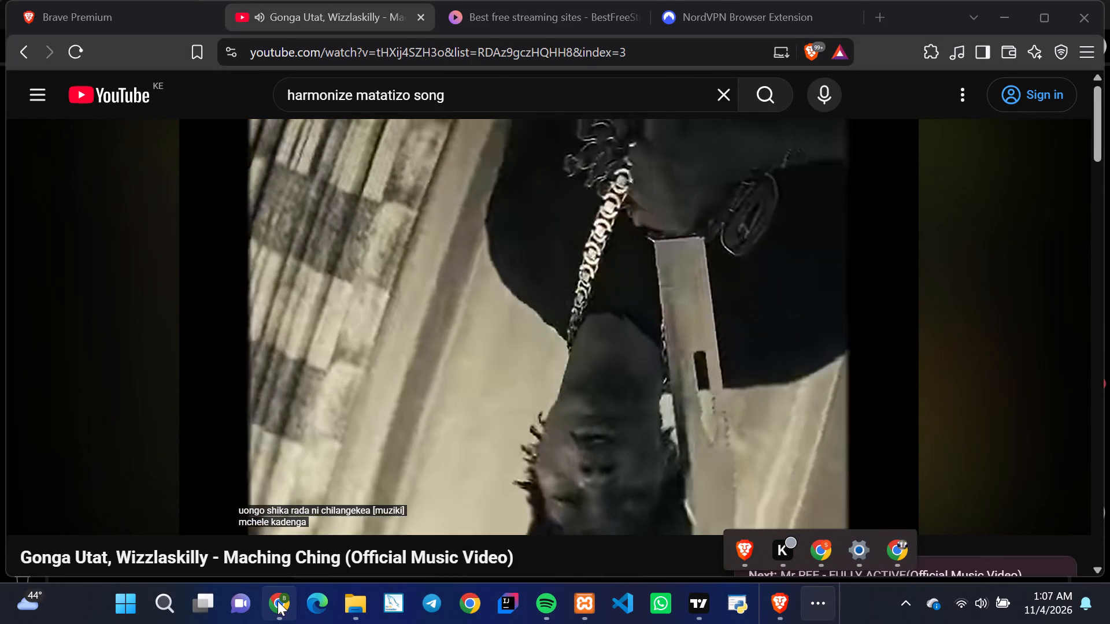
pyautogui.click(277, 601)
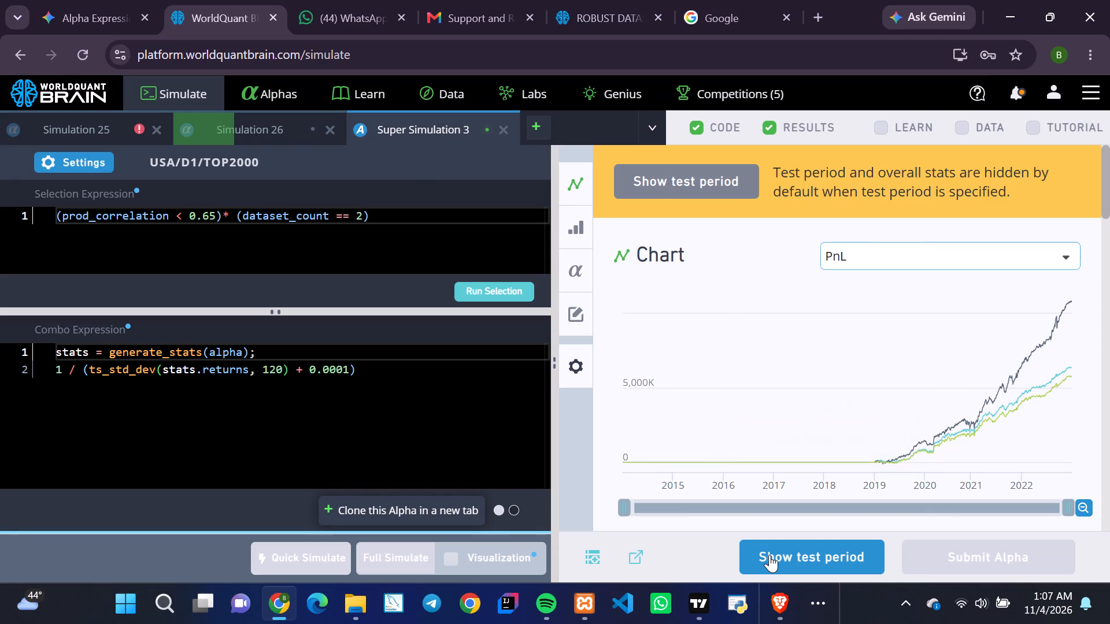
pyautogui.click(769, 555)
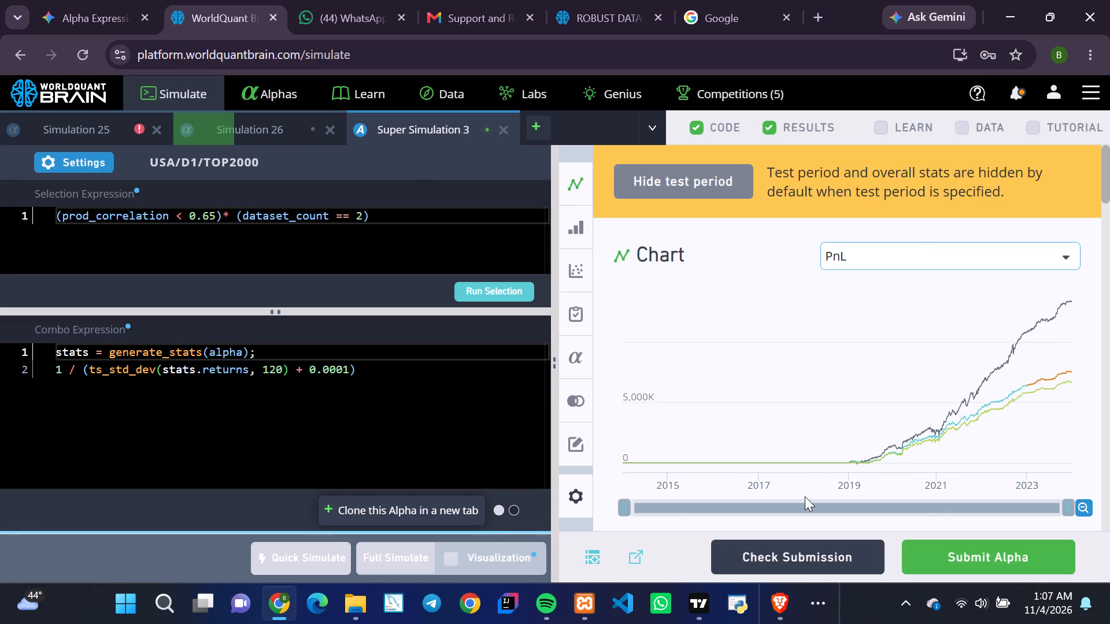
pyautogui.scroll(-3, 805, 496)
pyautogui.click(990, 385)
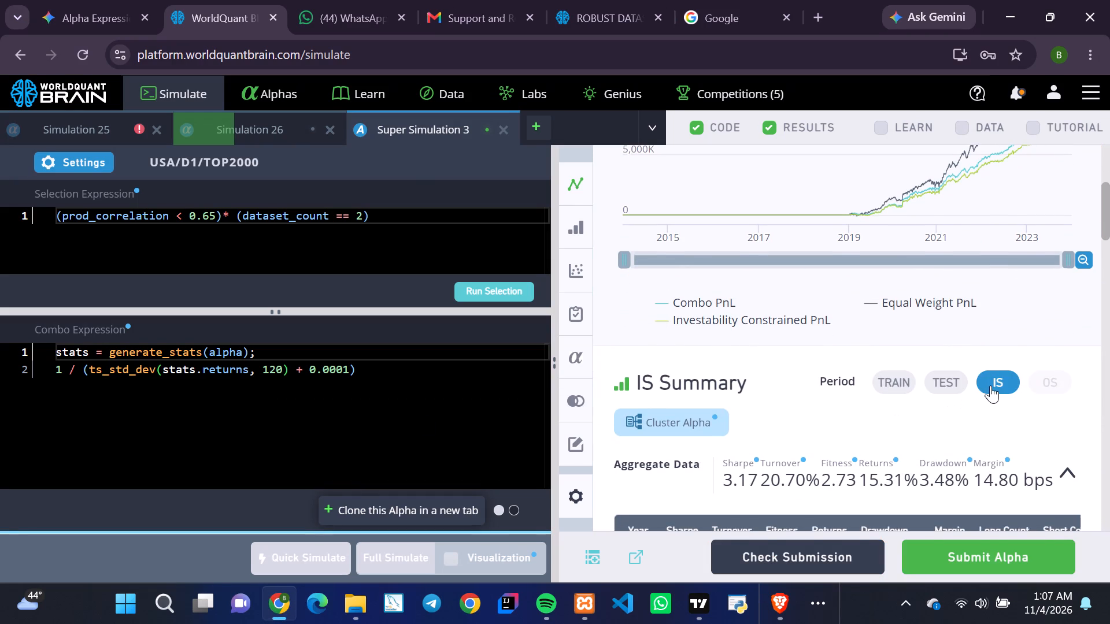
# Run the Prod Correlation check for Super Simulation 3.
pyautogui.scroll(-7, 933, 462)
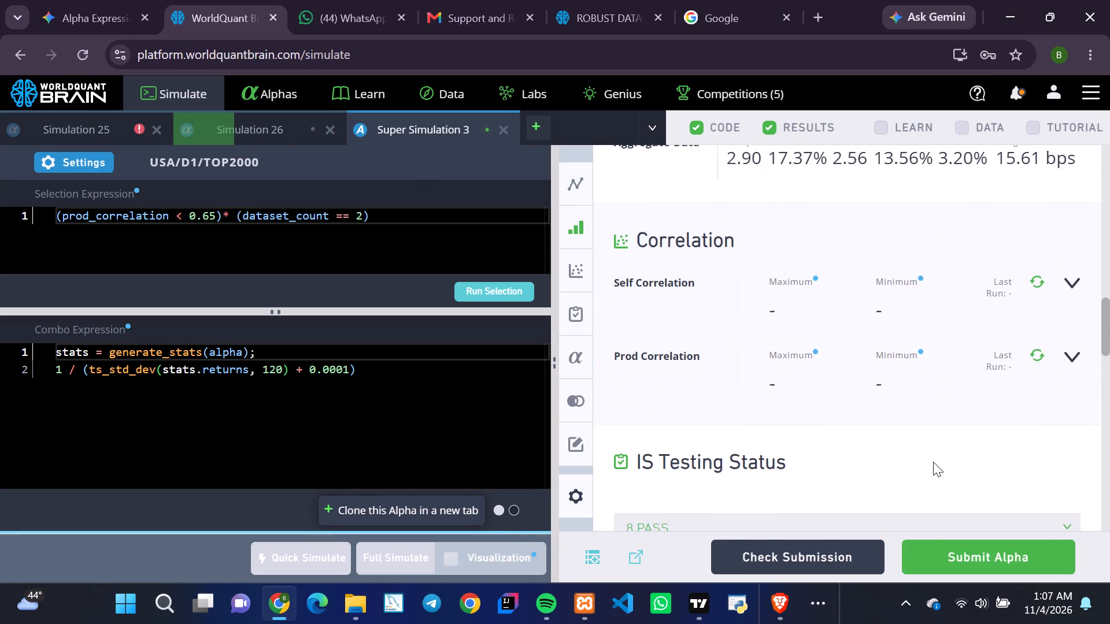
pyautogui.scroll(-1, 933, 462)
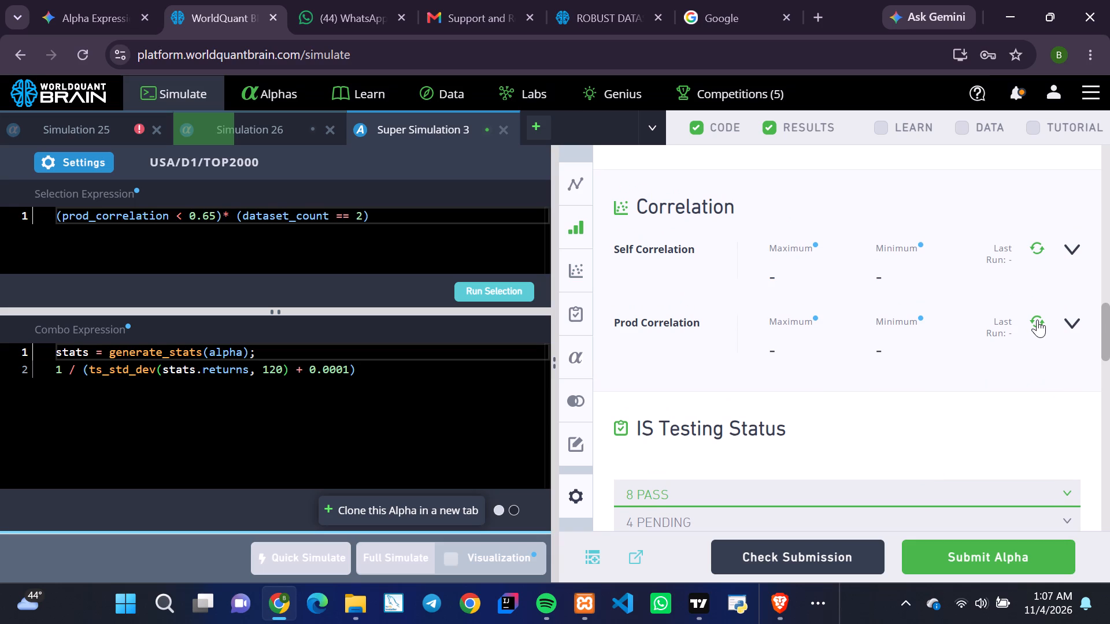
pyautogui.click(1037, 320)
# Run the Performance Comparison for Super Simulation 3 and expand its details.
pyautogui.scroll(-8, 961, 372)
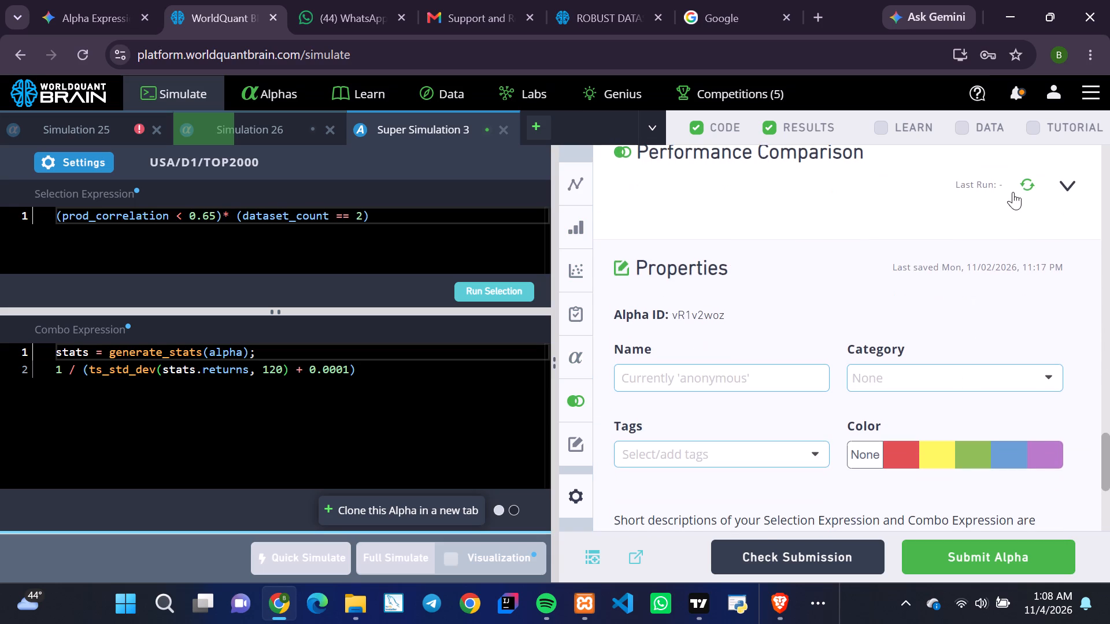
pyautogui.scroll(1, 1013, 192)
pyautogui.click(1025, 248)
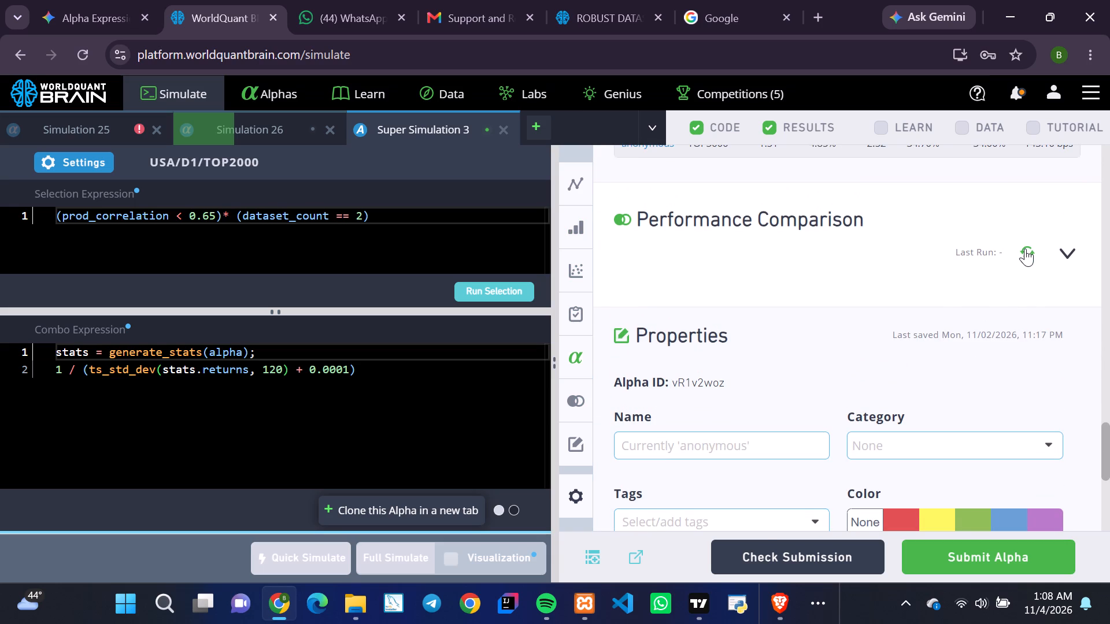
pyautogui.click(1065, 254)
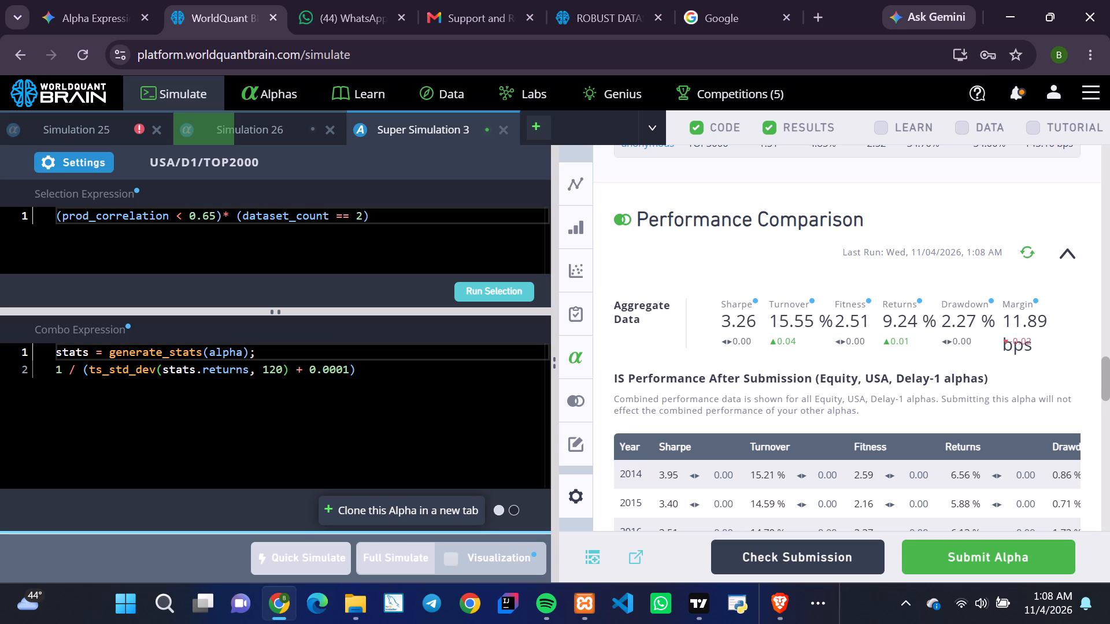
# Review Super Simulation 3's yearly performance comparison, testing status and Prod Correlation results.
pyautogui.scroll(1, 929, 380)
pyautogui.scroll(-4, 929, 380)
pyautogui.scroll(1, 929, 380)
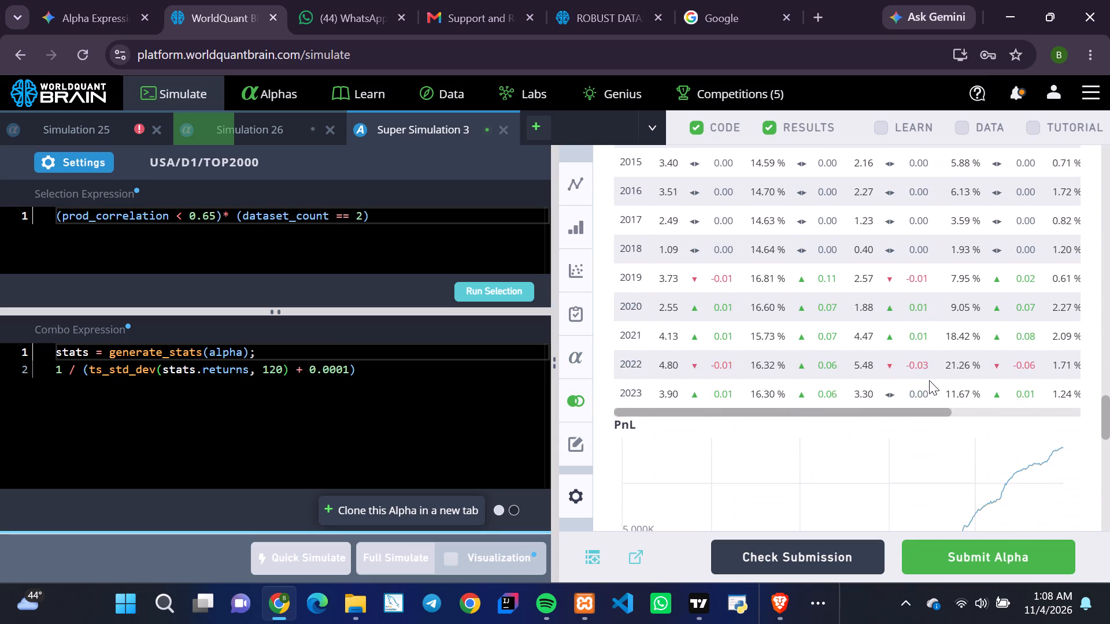
pyautogui.scroll(7, 929, 380)
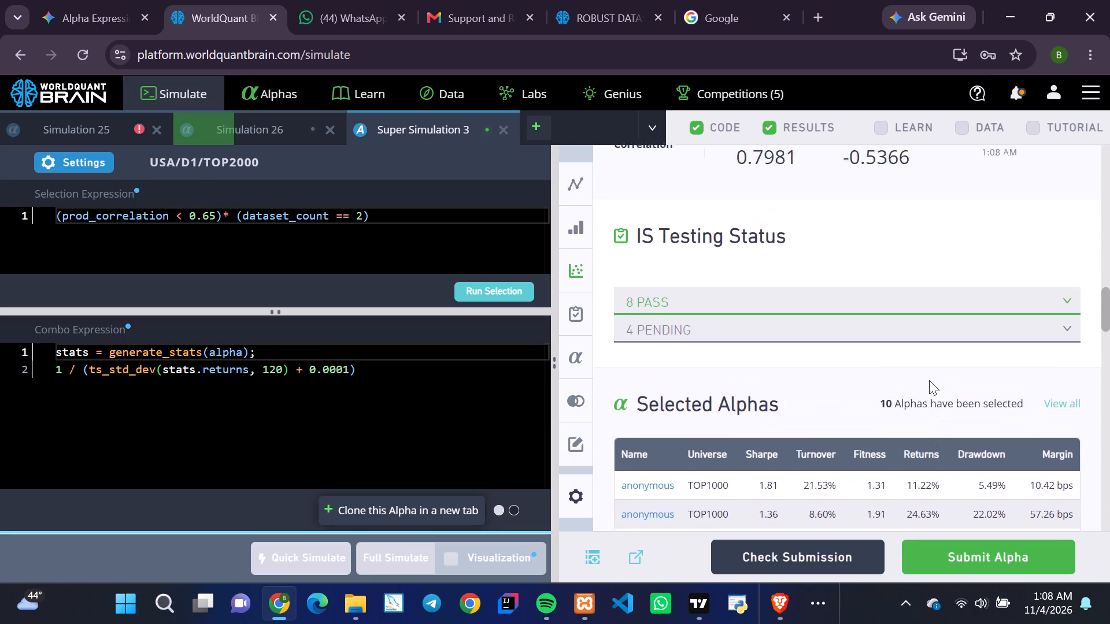
pyautogui.scroll(1, 929, 380)
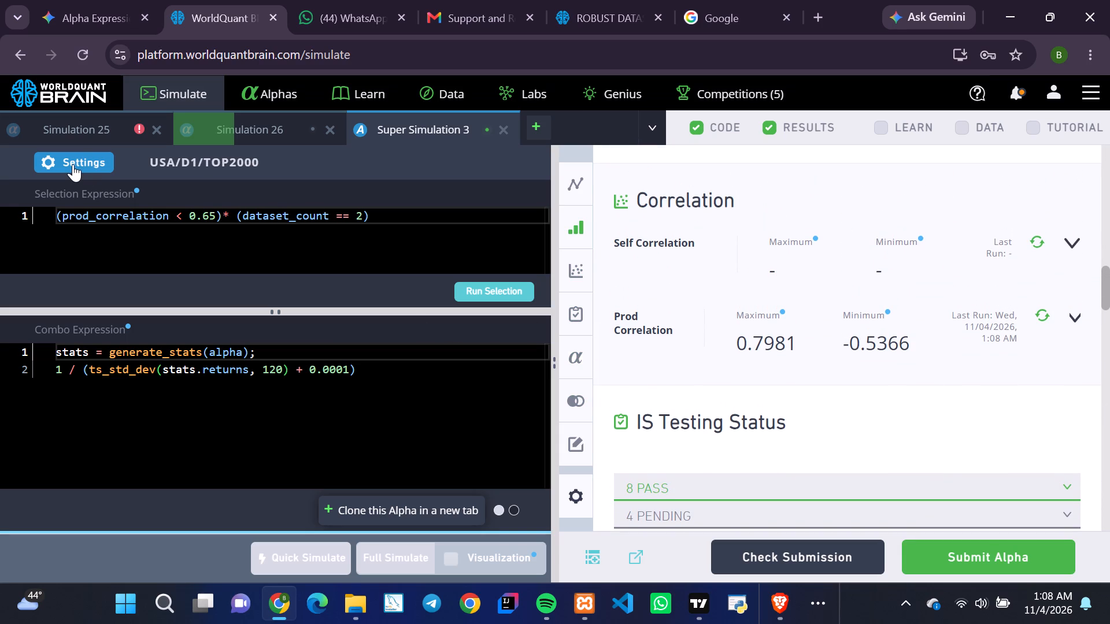
# Set Super Simulation 3's decay to 5 and its neutralization to RAM, and apply the settings.
pyautogui.click(73, 164)
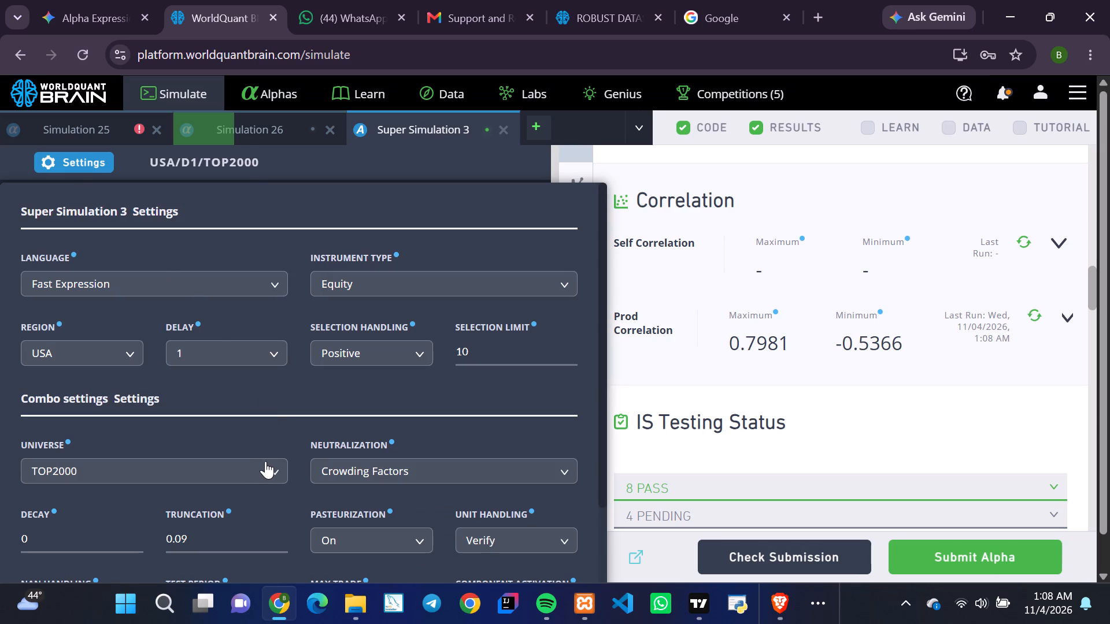
pyautogui.tripleClick(140, 536)
pyautogui.click(140, 536)
pyautogui.click(140, 536)
pyautogui.click(558, 463)
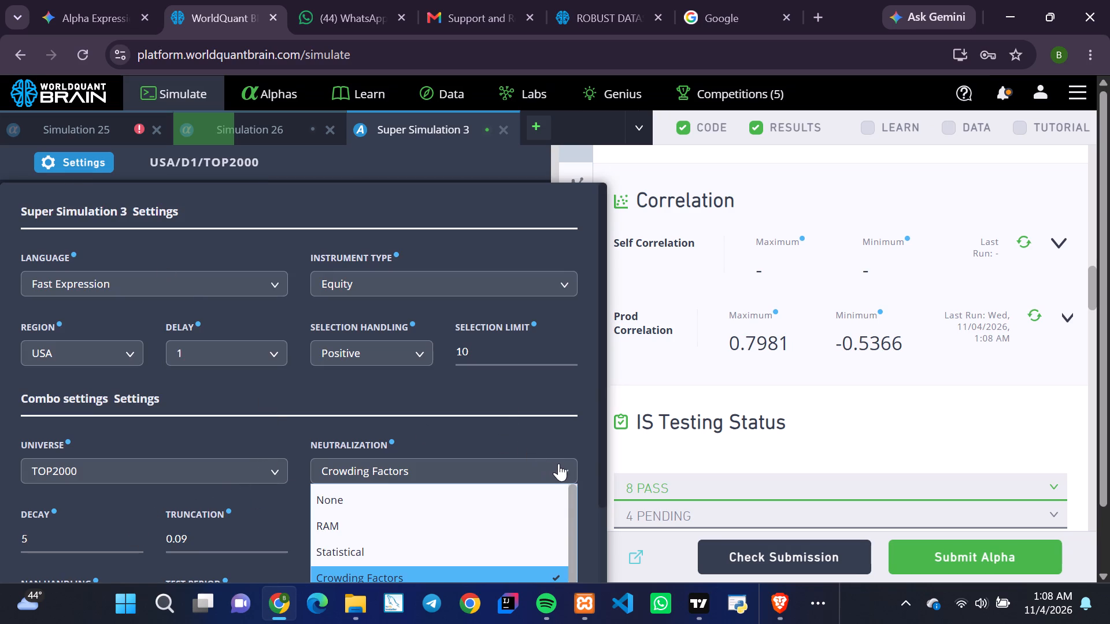
pyautogui.click(345, 519)
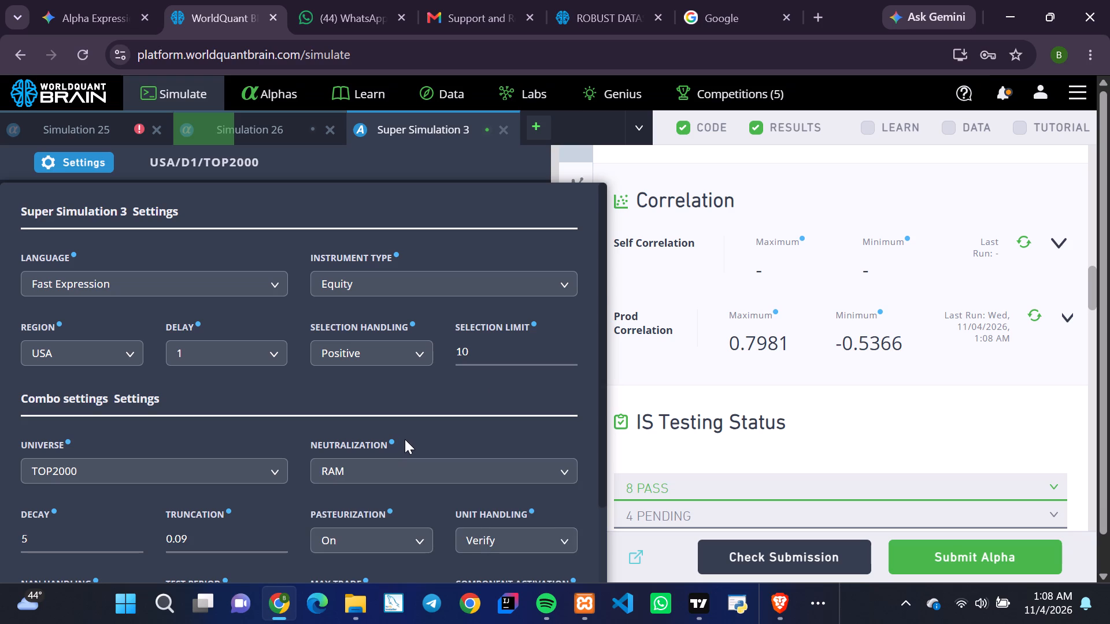
pyautogui.scroll(-4, 405, 439)
pyautogui.click(445, 571)
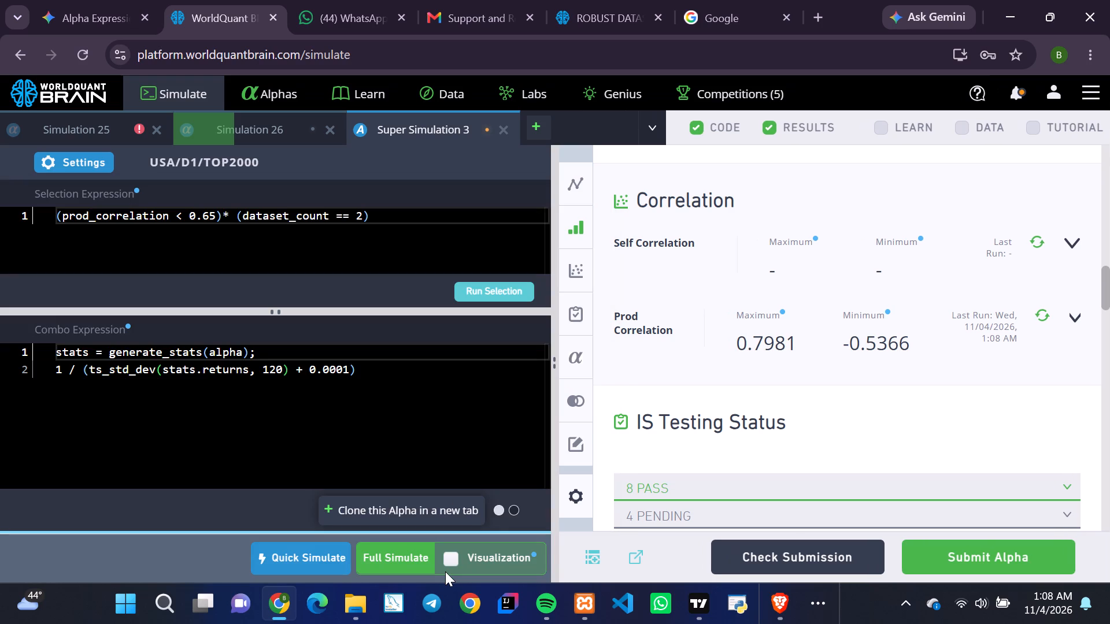
# Run a full simulation of Super Simulation 3.
pyautogui.click(378, 569)
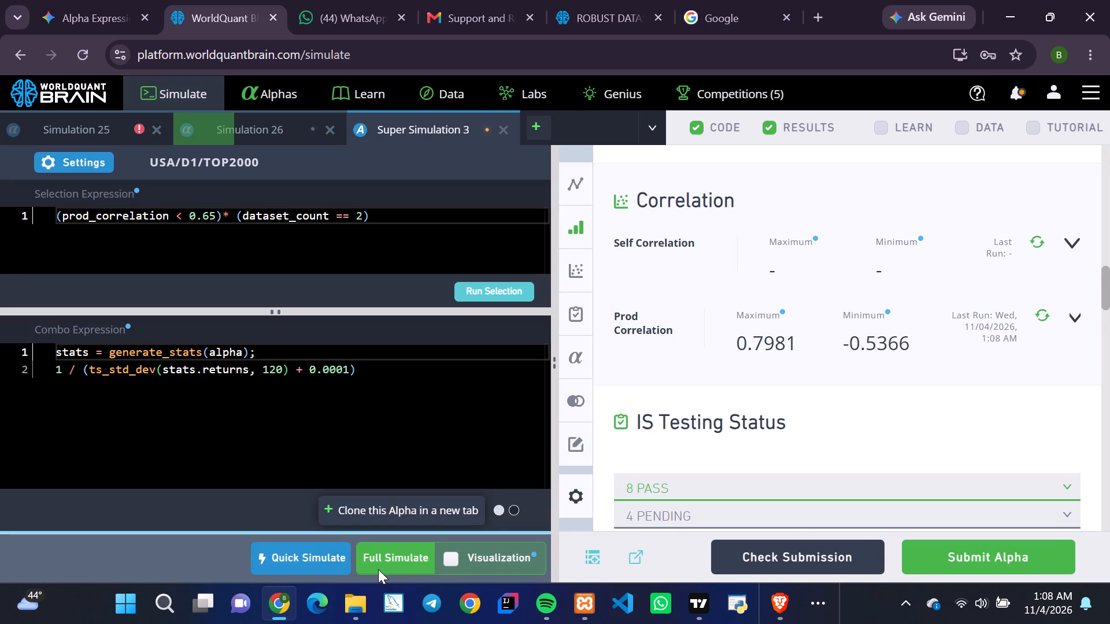
# Rerun the full simulation of the alpha in Simulation 25.
pyautogui.click(96, 122)
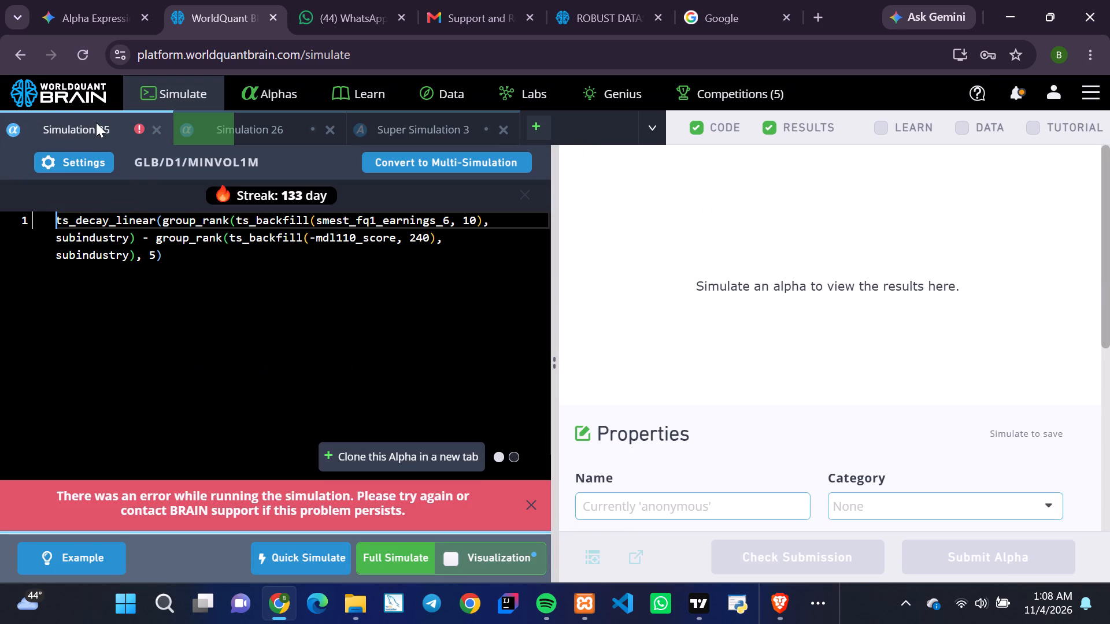
pyautogui.click(395, 565)
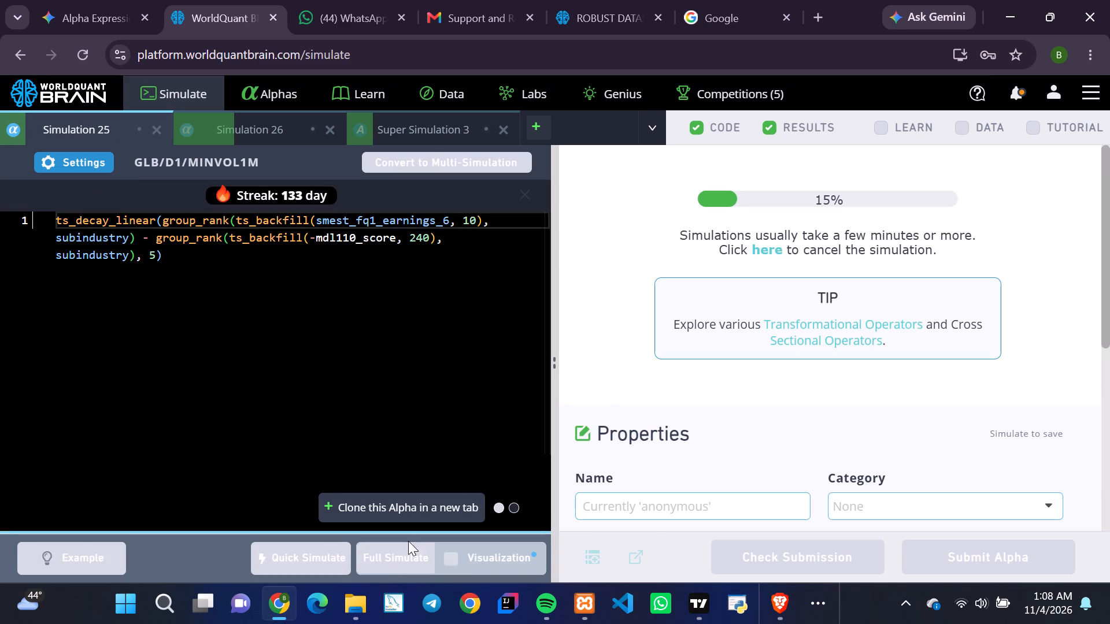
# Switch to Brave, view the playing YouTube music video page and look through its expanded mix playlist.
pyautogui.click(774, 600)
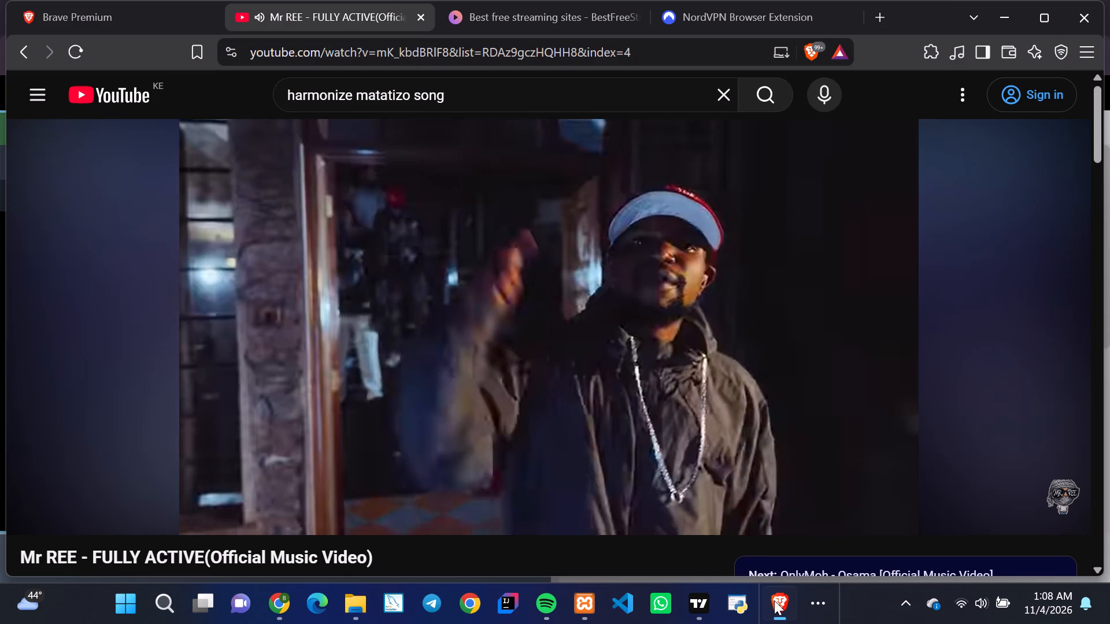
pyautogui.scroll(-1, 505, 530)
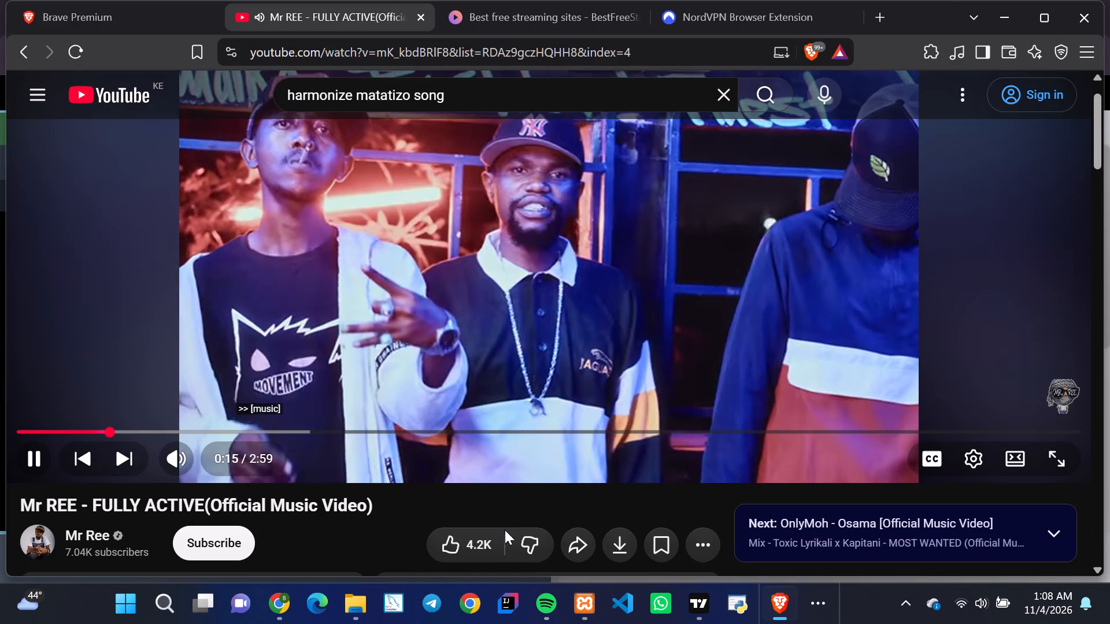
pyautogui.scroll(-1, 505, 530)
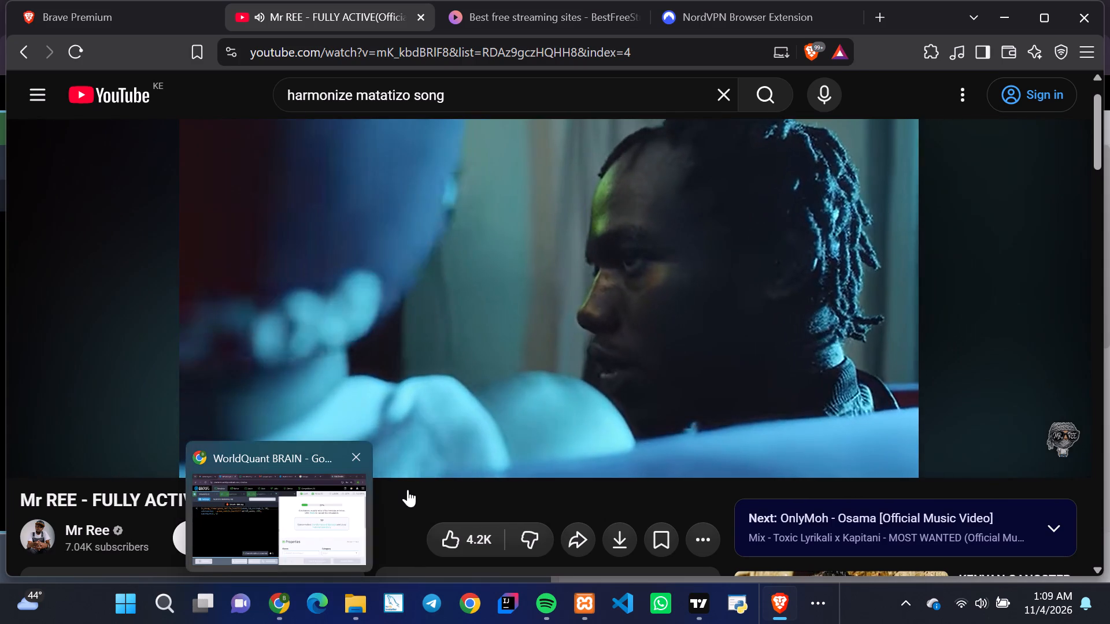
pyautogui.scroll(-1, 460, 523)
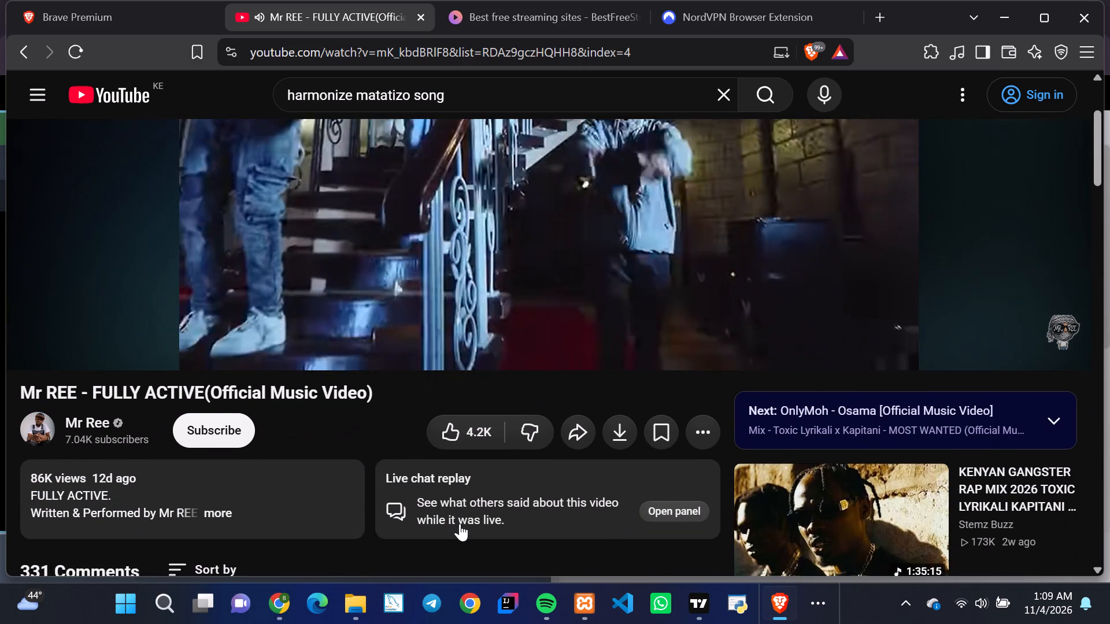
pyautogui.scroll(-1, 460, 523)
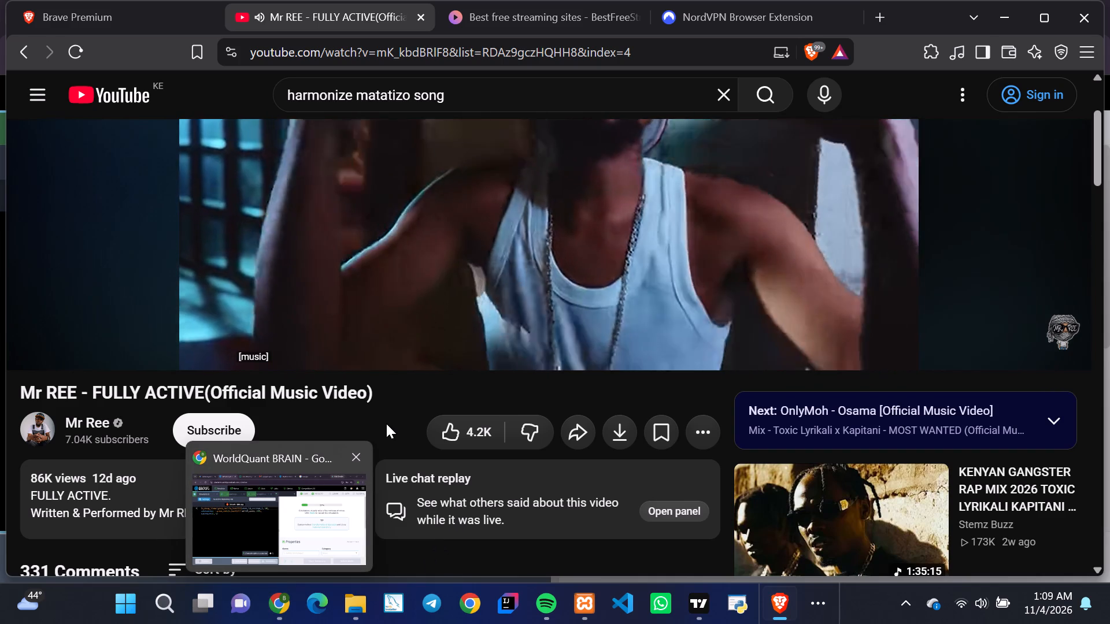
pyautogui.scroll(5, 386, 421)
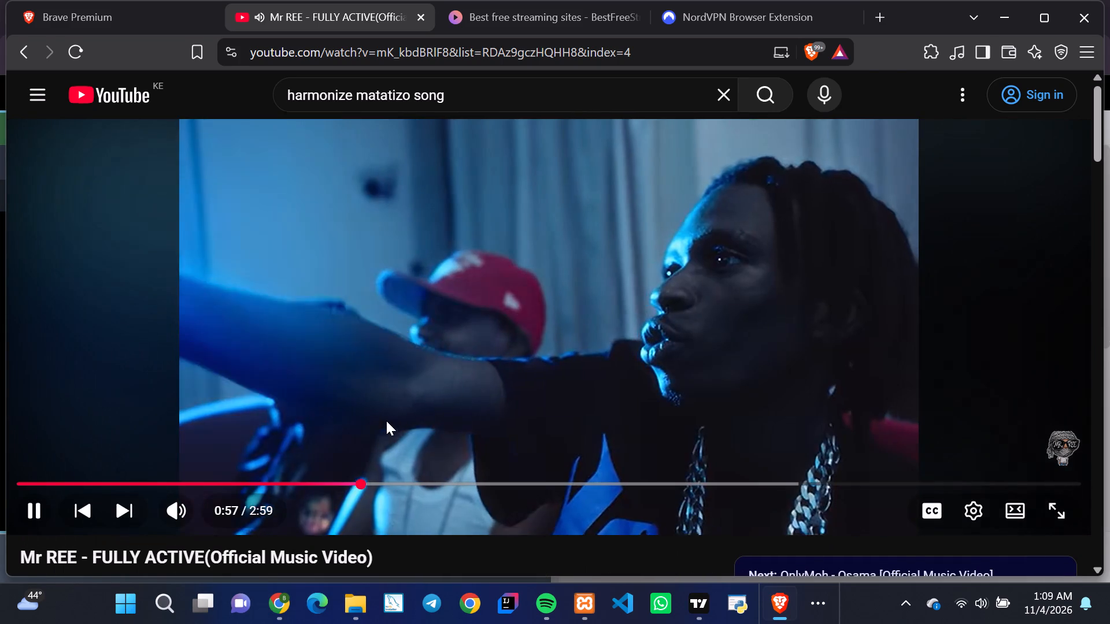
pyautogui.scroll(-3, 386, 421)
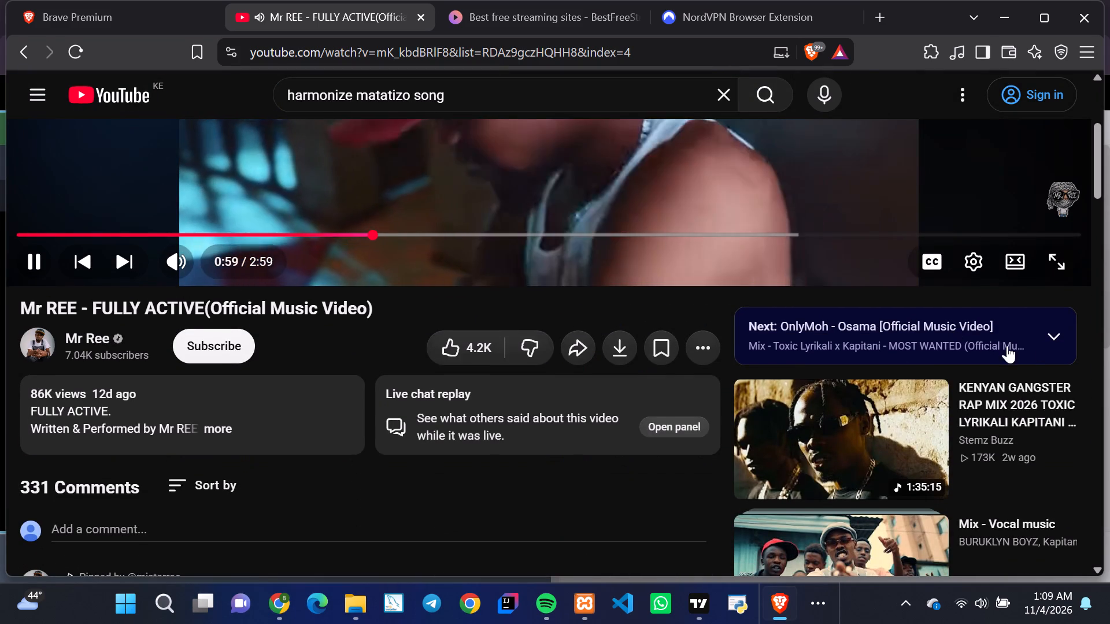
pyautogui.click(1056, 336)
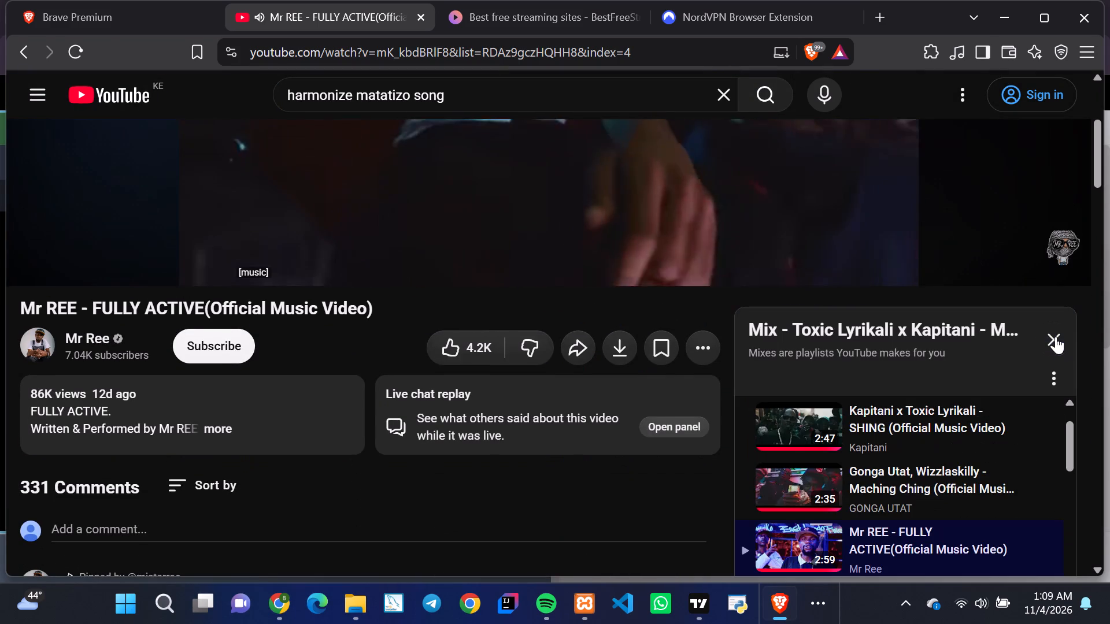
pyautogui.scroll(-3, 871, 417)
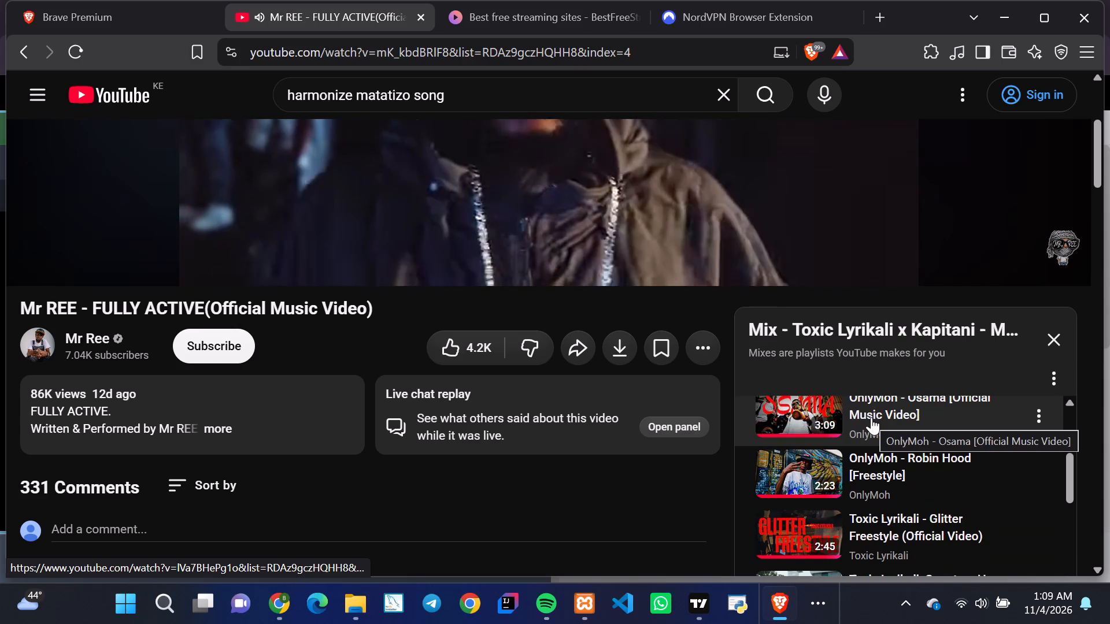
pyautogui.scroll(5, 871, 417)
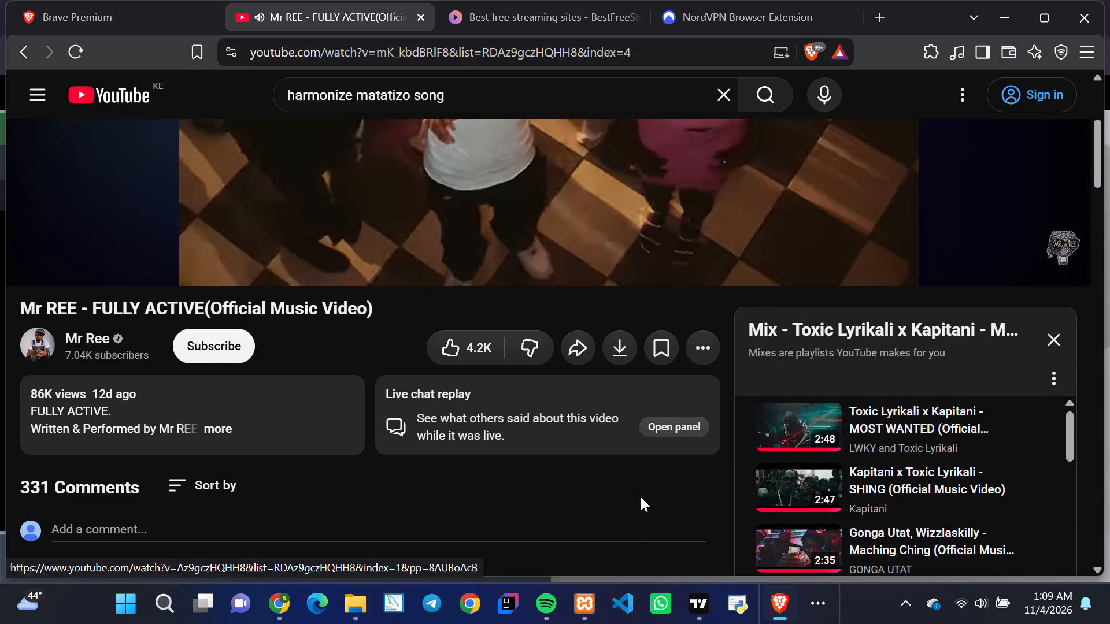
pyautogui.scroll(1, 641, 497)
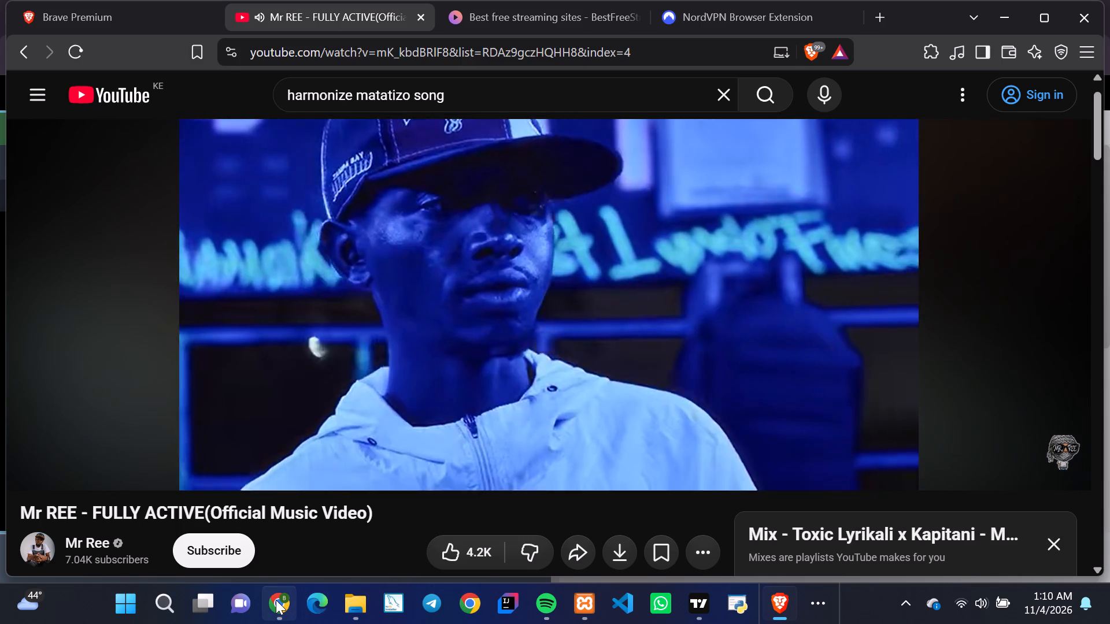
# Switch back to Chrome and examine Simulation 26's PnL chart, IS summary, regional statistics and correlation section.
pyautogui.click(275, 600)
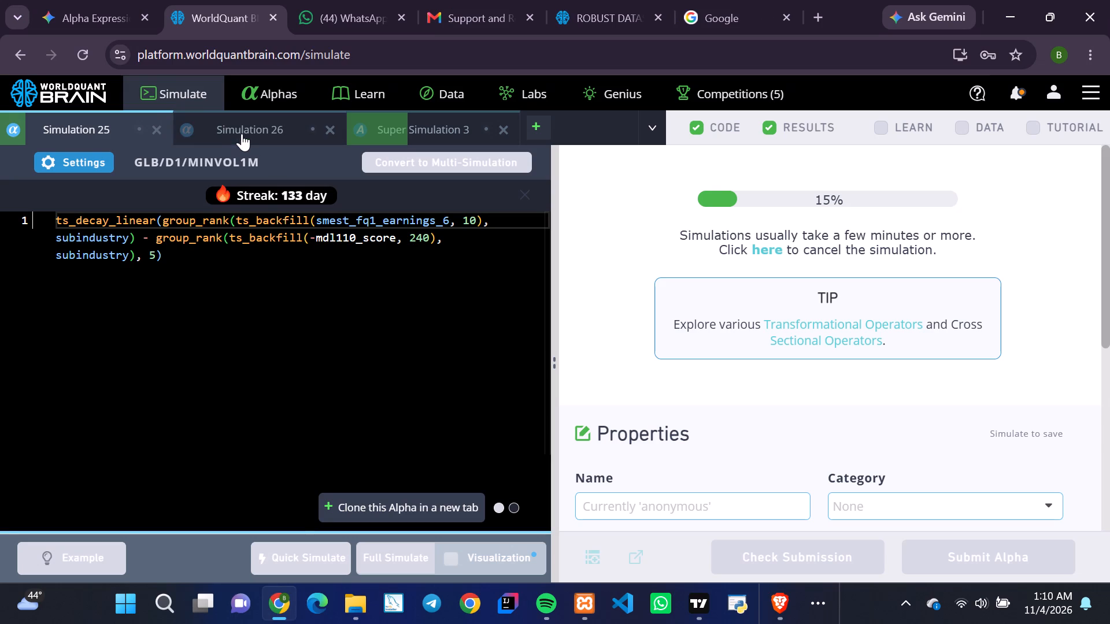
pyautogui.click(242, 127)
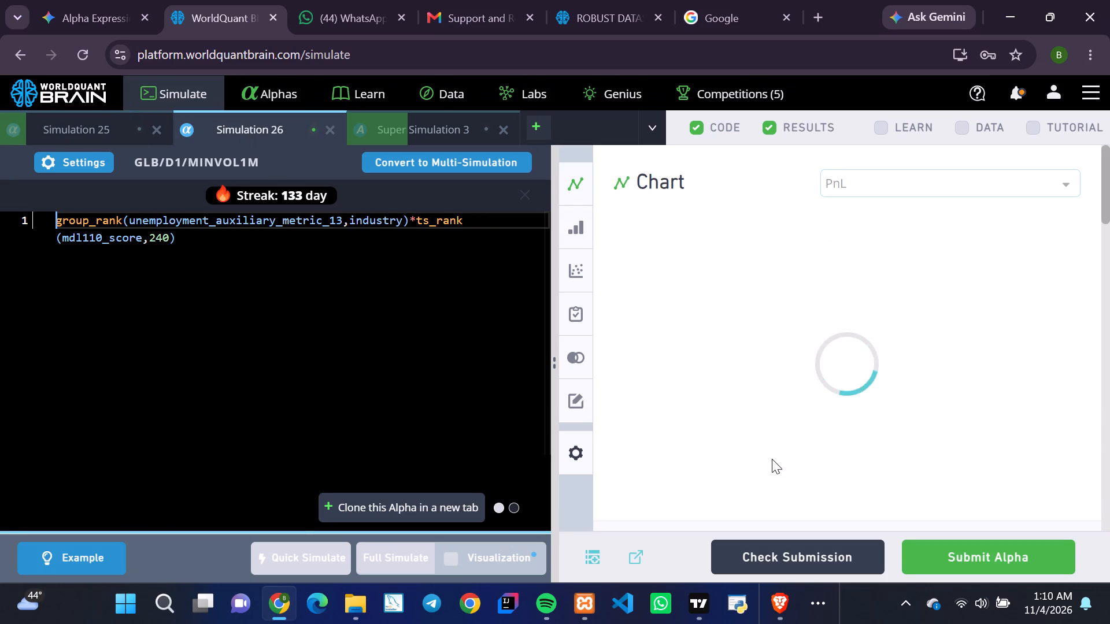
pyautogui.scroll(-2, 845, 419)
pyautogui.scroll(-2, 893, 387)
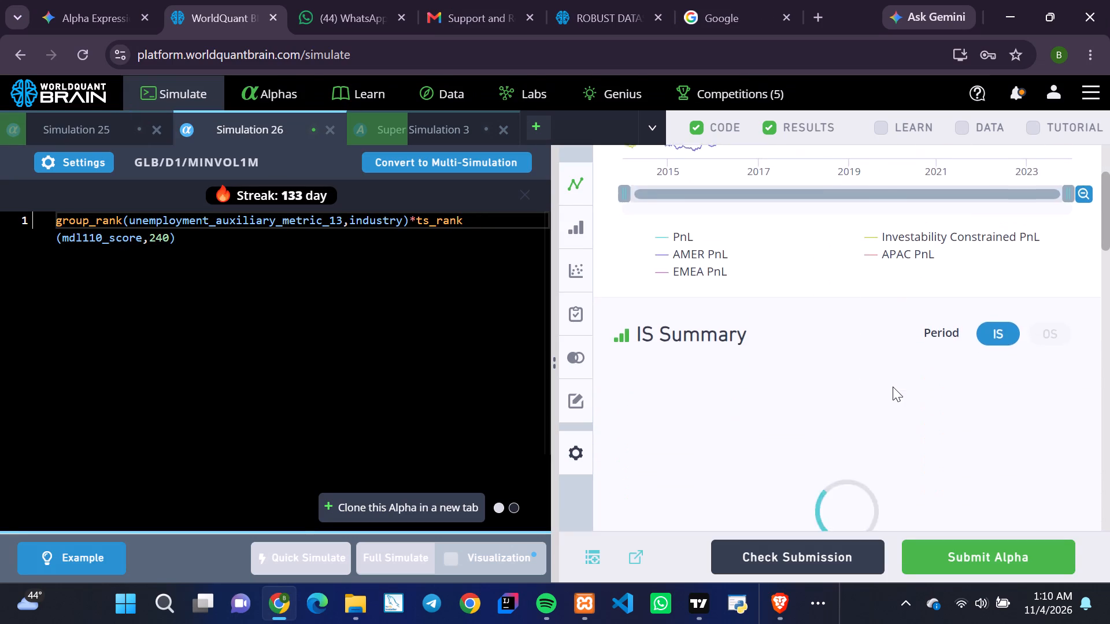
pyautogui.scroll(1, 893, 387)
pyautogui.hscroll(1, 893, 387)
pyautogui.scroll(-2, 893, 387)
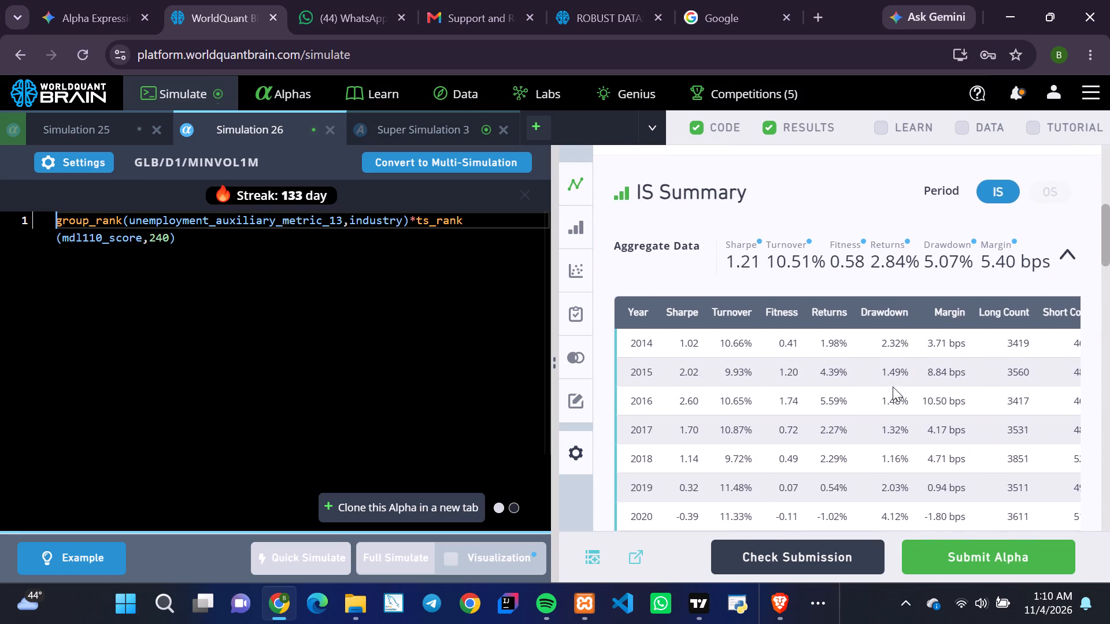
pyautogui.scroll(-7, 893, 387)
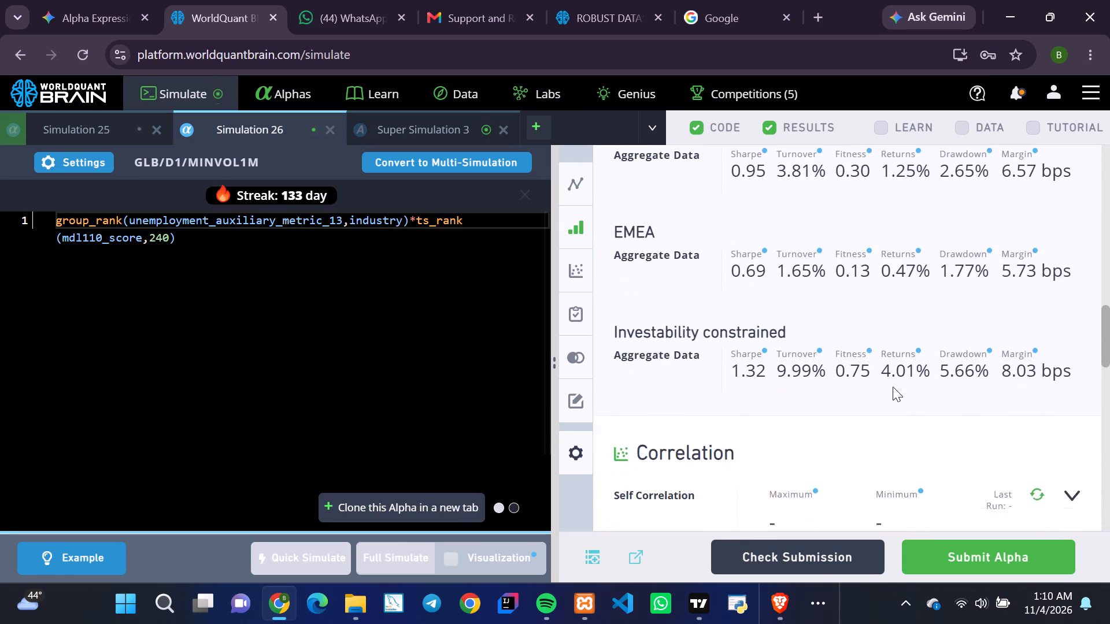
pyautogui.scroll(-3, 893, 387)
pyautogui.scroll(3, 893, 387)
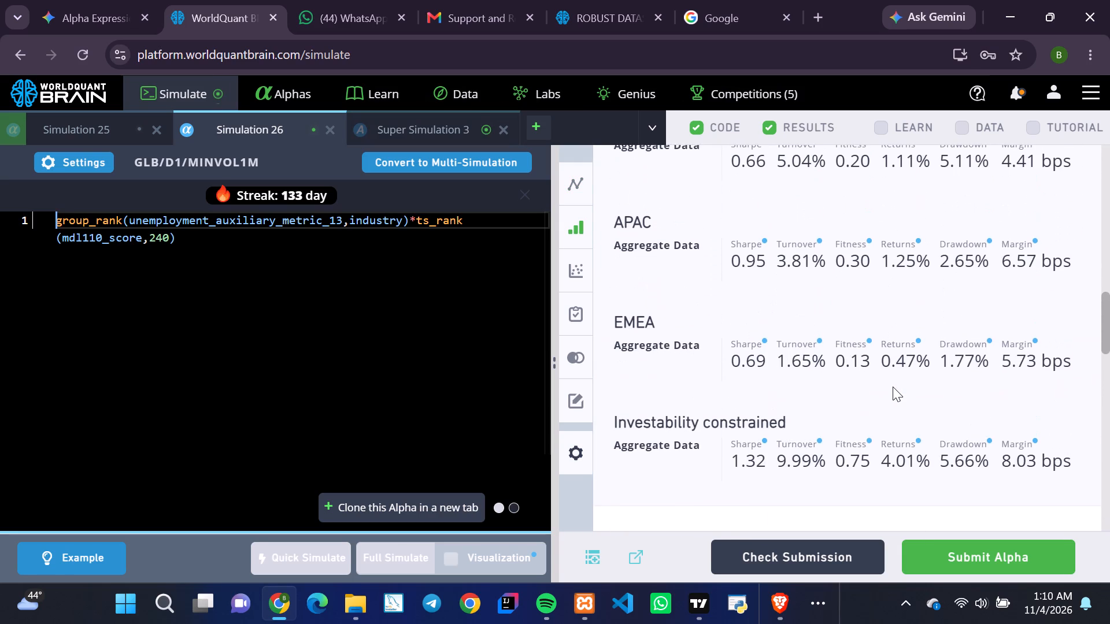
pyautogui.scroll(2, 893, 387)
pyautogui.scroll(-2, 893, 387)
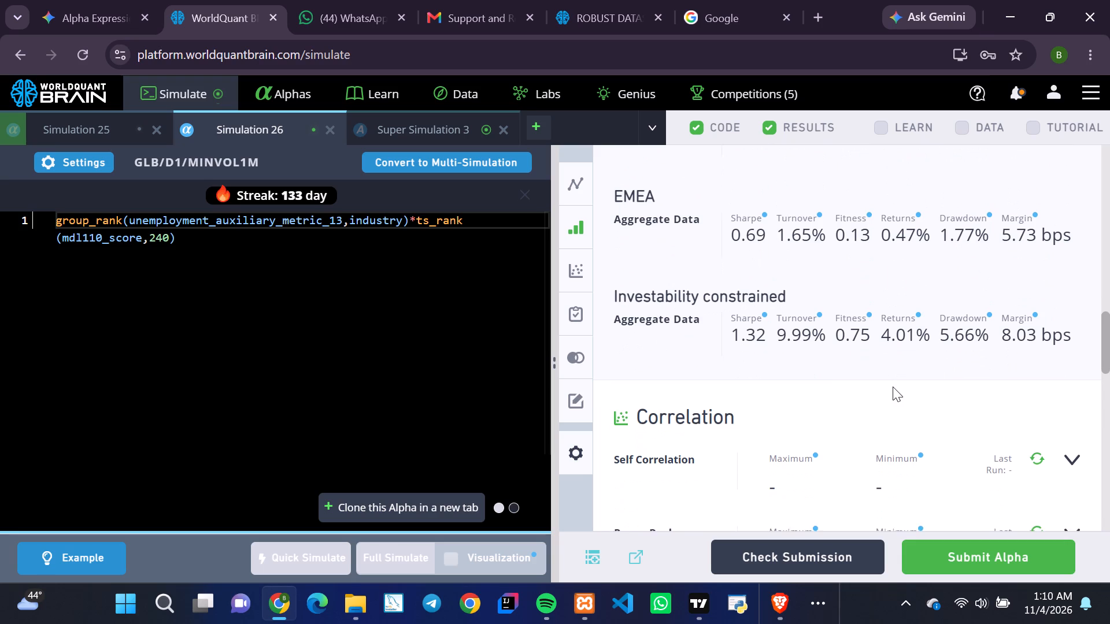
pyautogui.scroll(-2, 893, 387)
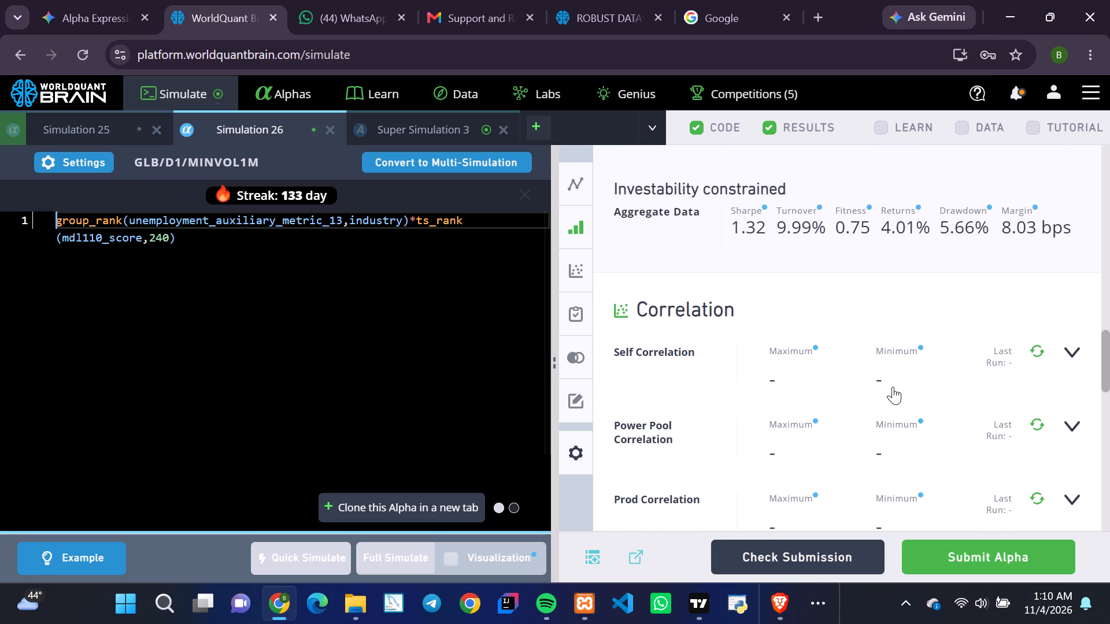
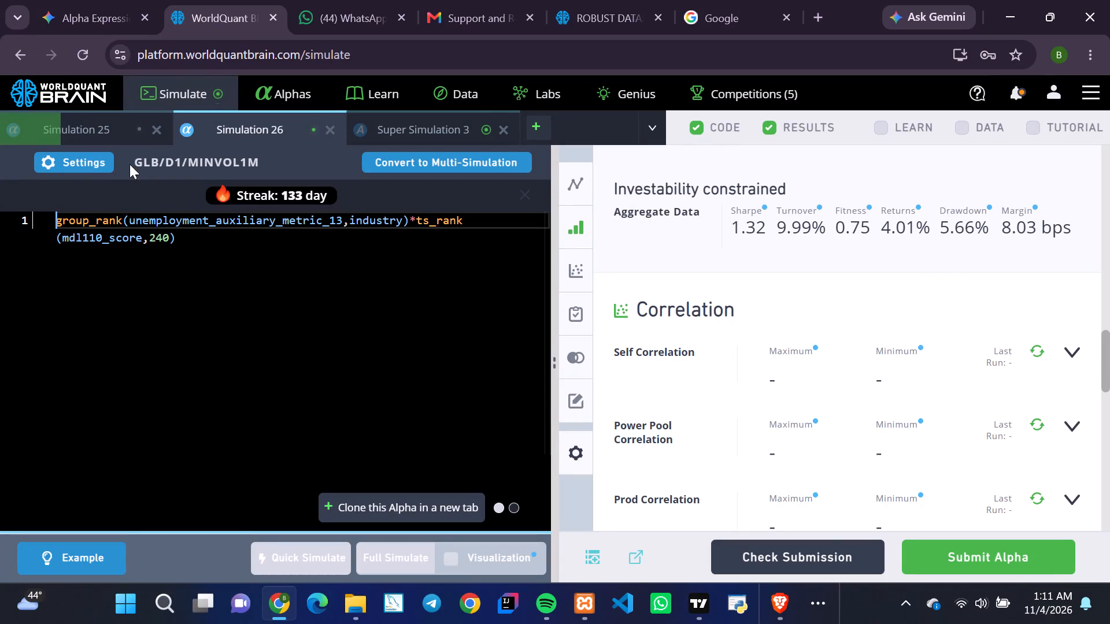
# Set Simulation 26's neutralization to Statistical and run its full simulation again.
pyautogui.click(92, 162)
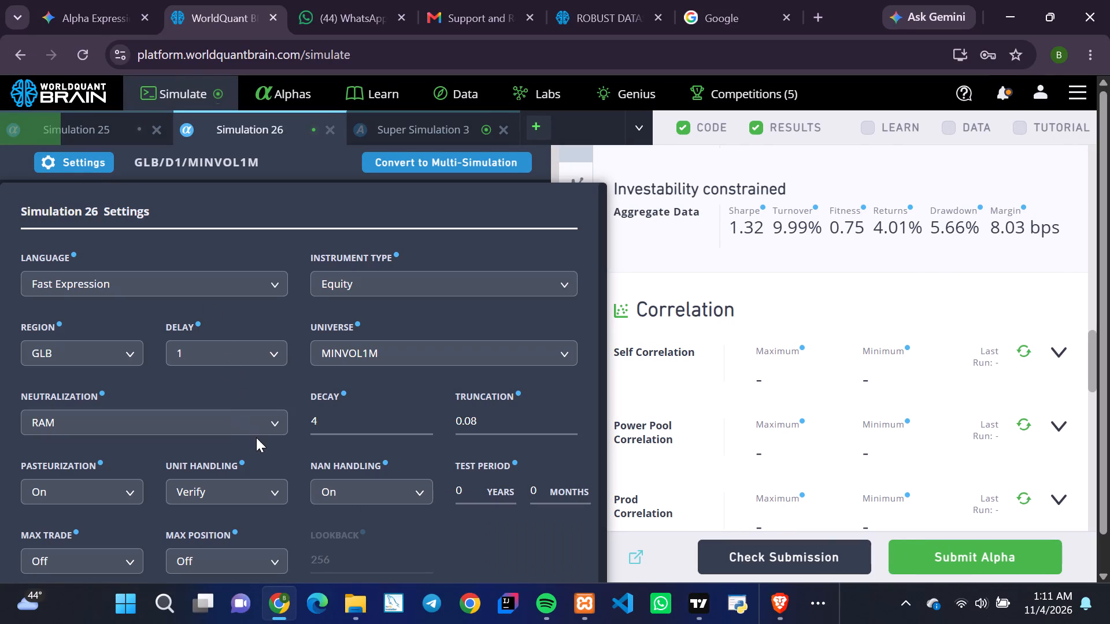
pyautogui.click(256, 437)
pyautogui.click(270, 424)
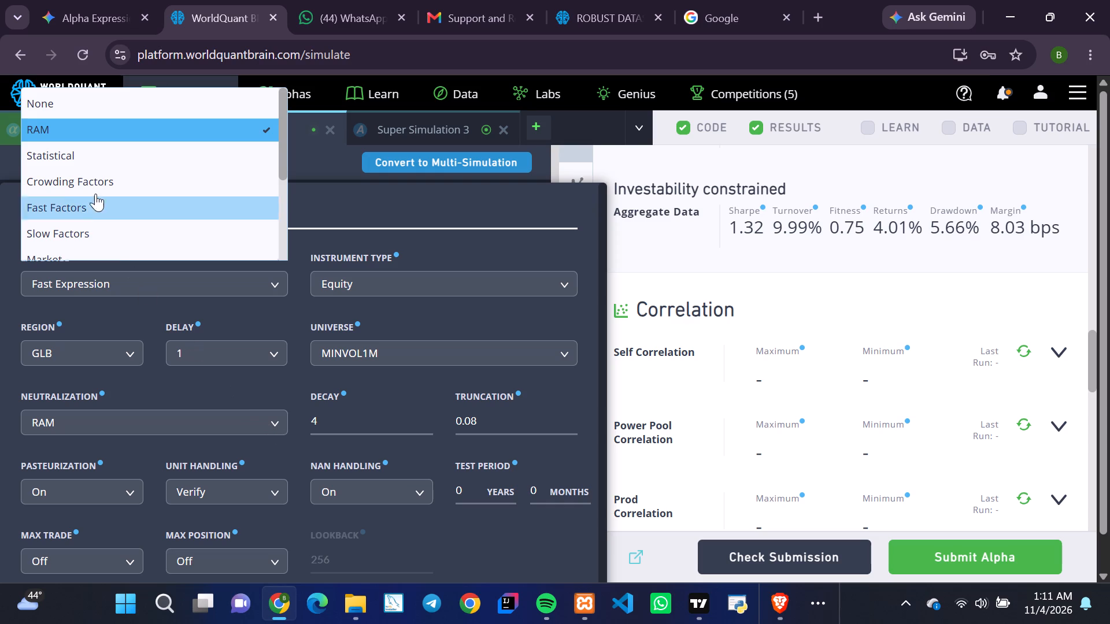
pyautogui.click(73, 154)
pyautogui.scroll(-4, 369, 367)
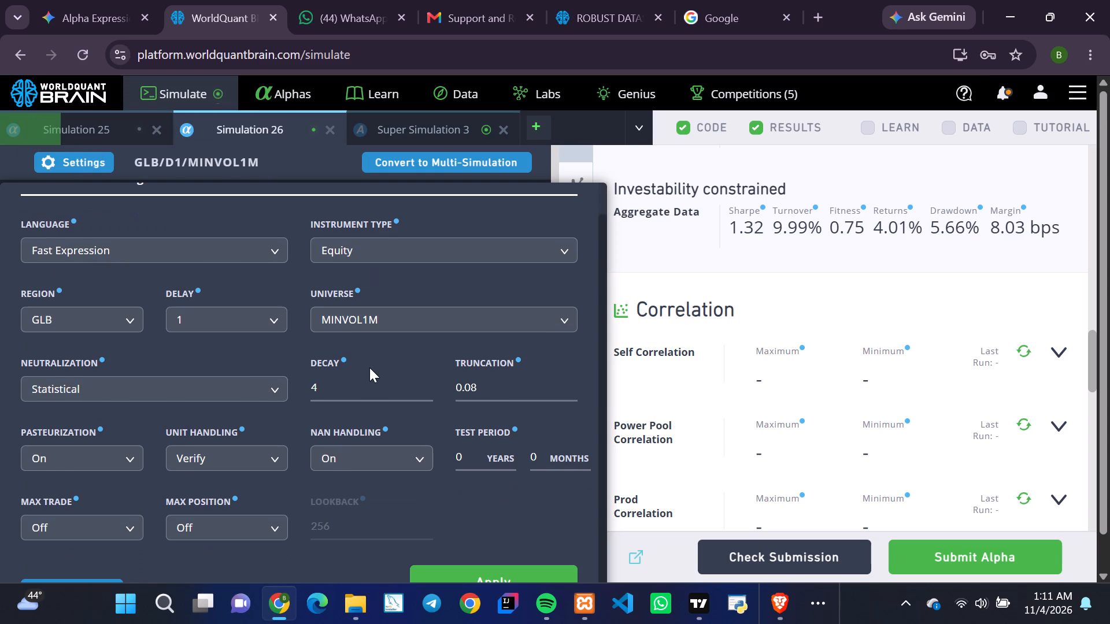
pyautogui.click(427, 569)
pyautogui.click(397, 556)
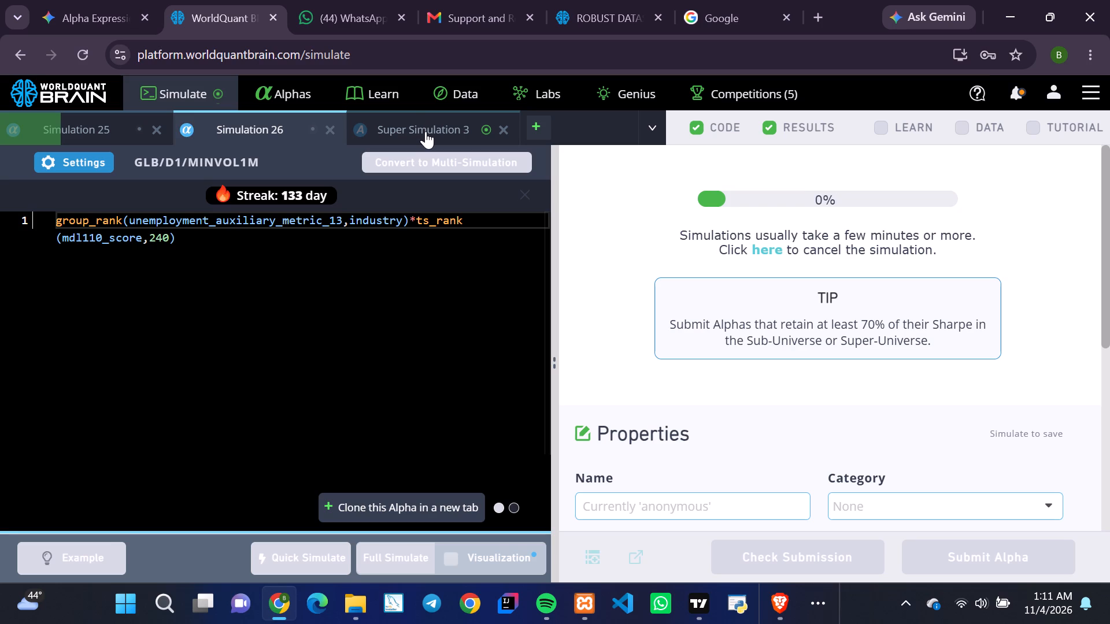
# Reveal the test period of Super Simulation 3 and review its PnL chart and IS-period summary statistics.
pyautogui.click(425, 131)
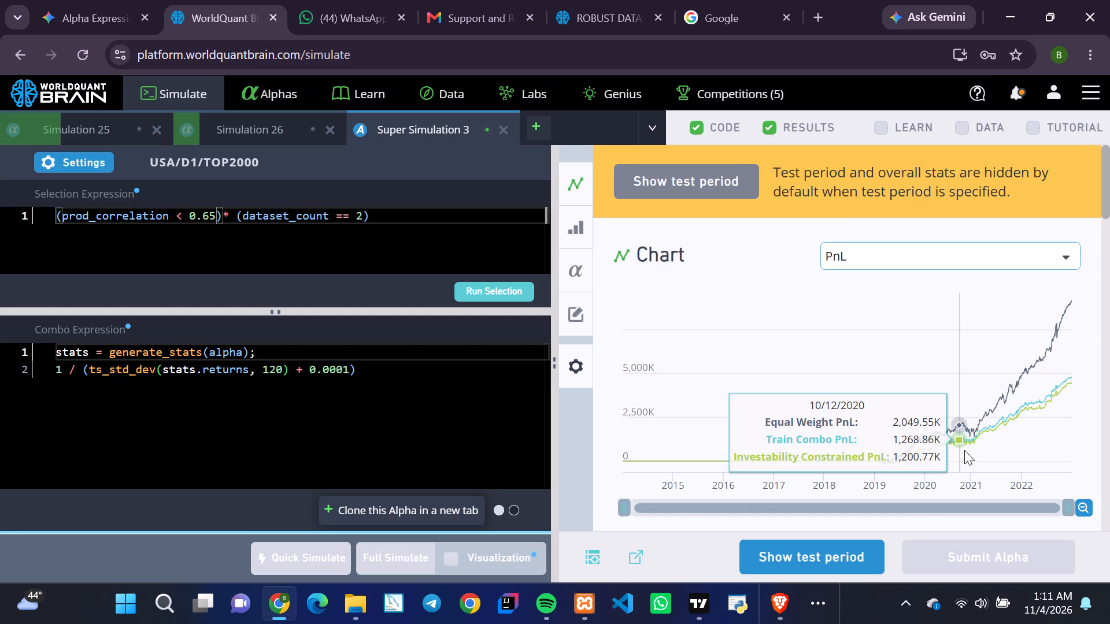
pyautogui.click(827, 554)
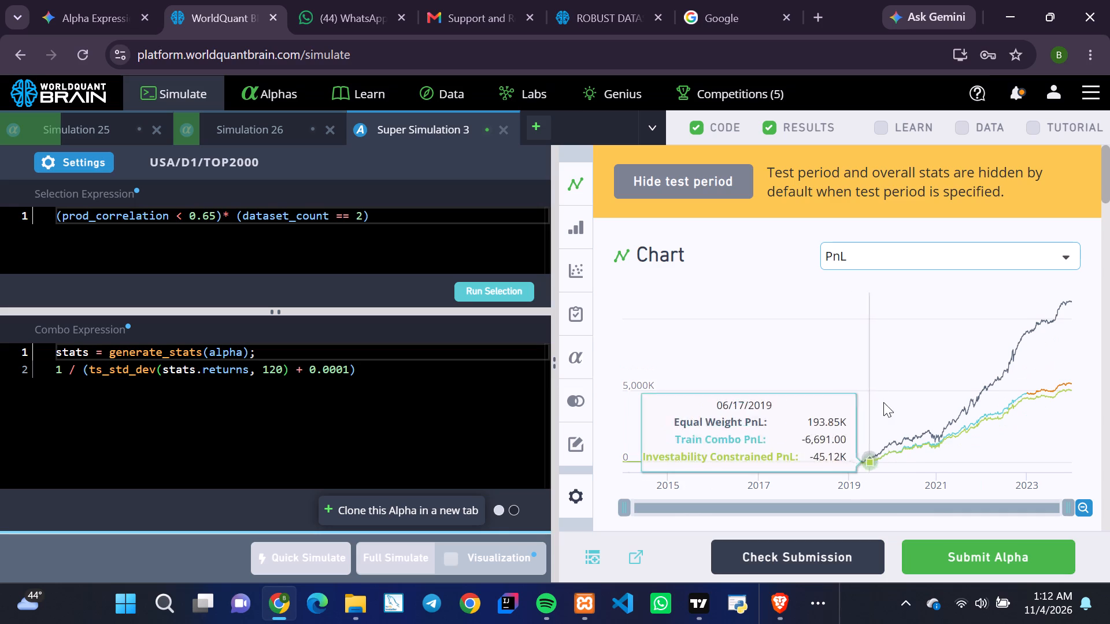
pyautogui.scroll(-3, 883, 402)
pyautogui.click(1000, 315)
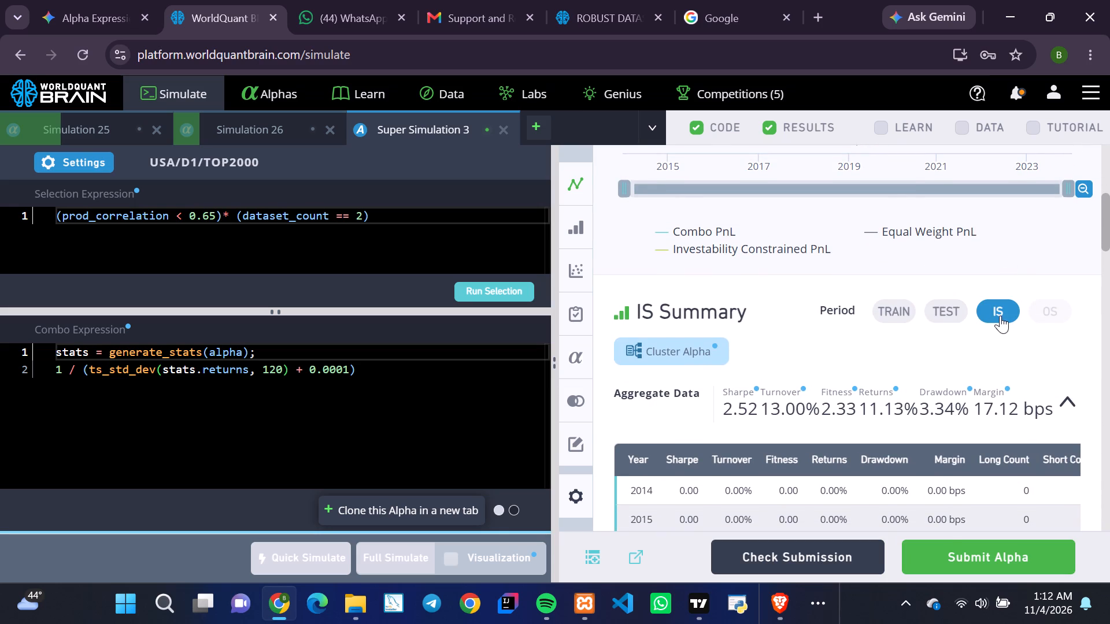
pyautogui.scroll(-6, 916, 414)
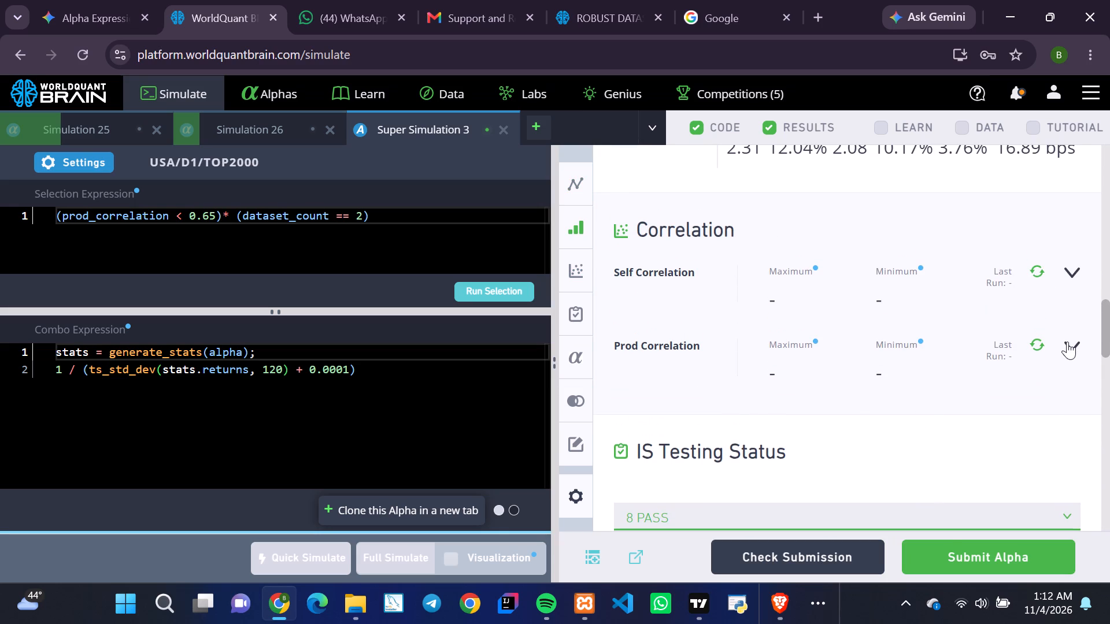
# Run the Prod Correlation check for Super Simulation 3 and inspect its maximum, minimum and distribution chart.
pyautogui.click(1071, 346)
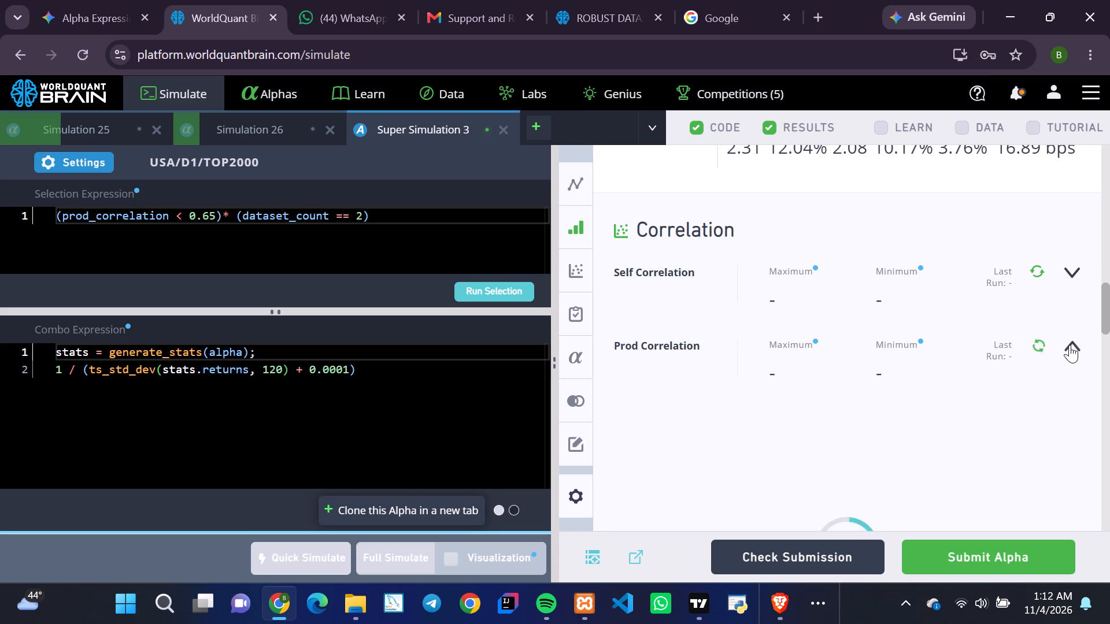
pyautogui.scroll(-3, 971, 379)
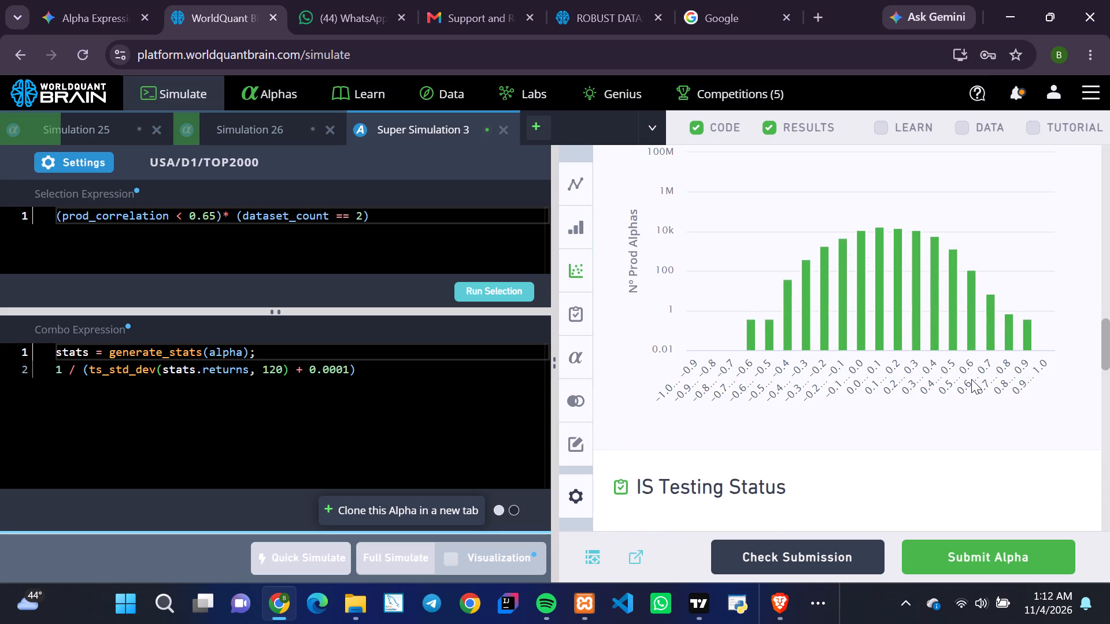
pyautogui.scroll(1, 818, 262)
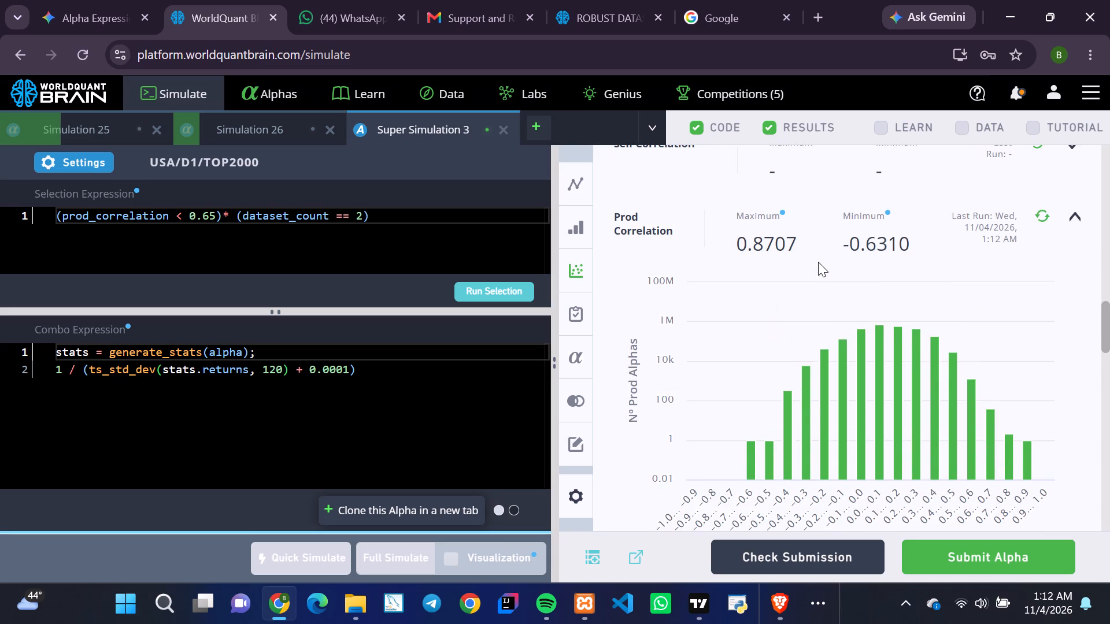
pyautogui.scroll(1, 818, 262)
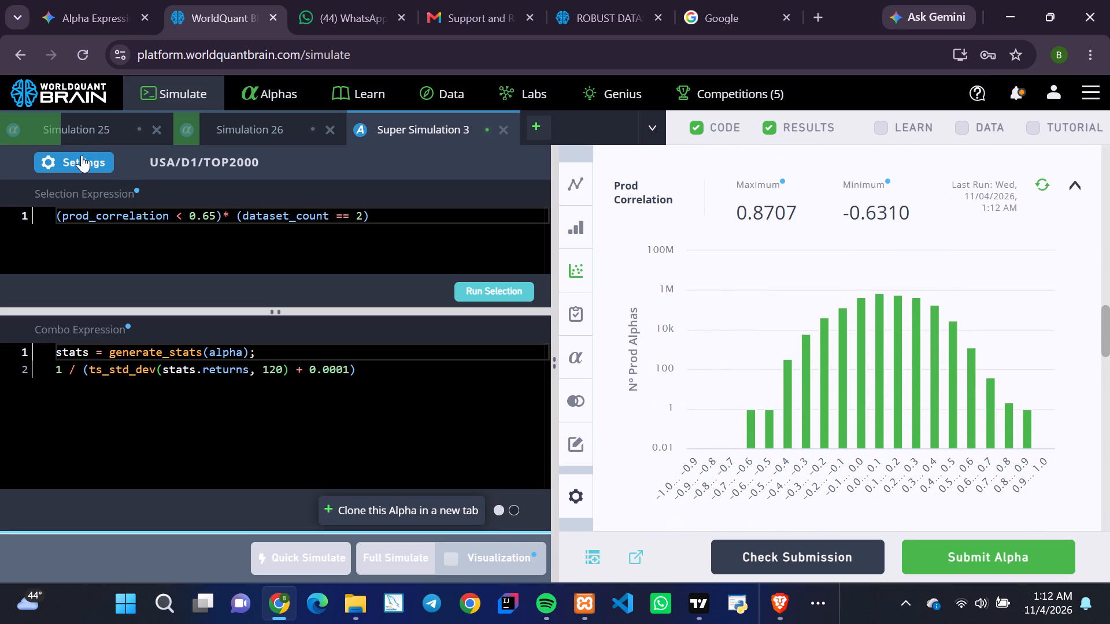
# Review the settings of Super Simulation 3 and close them unchanged.
pyautogui.click(82, 155)
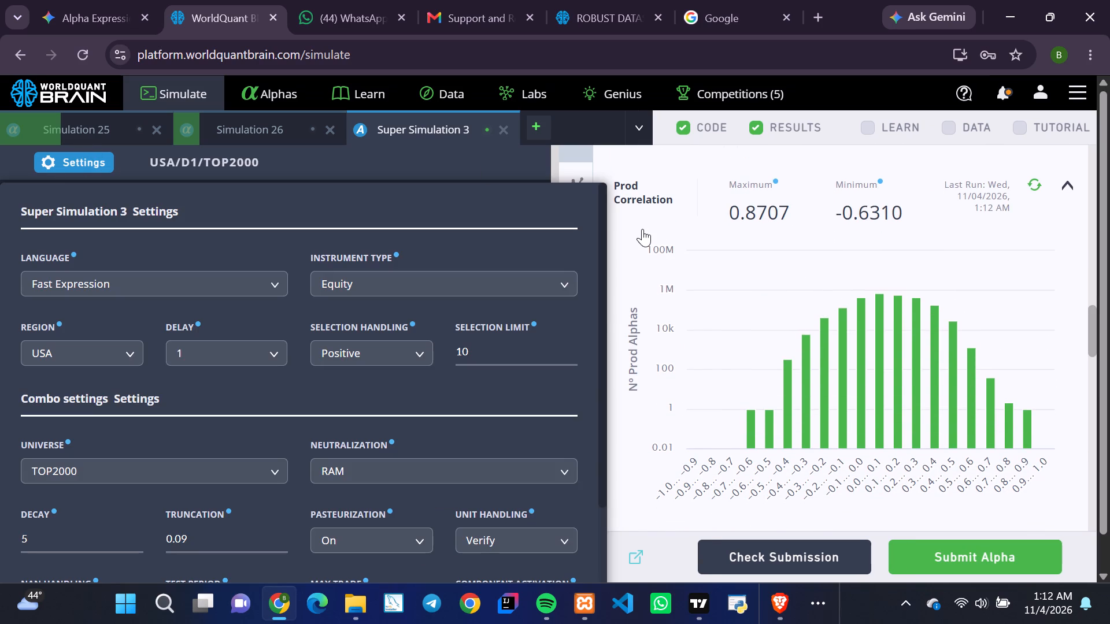
pyautogui.click(642, 229)
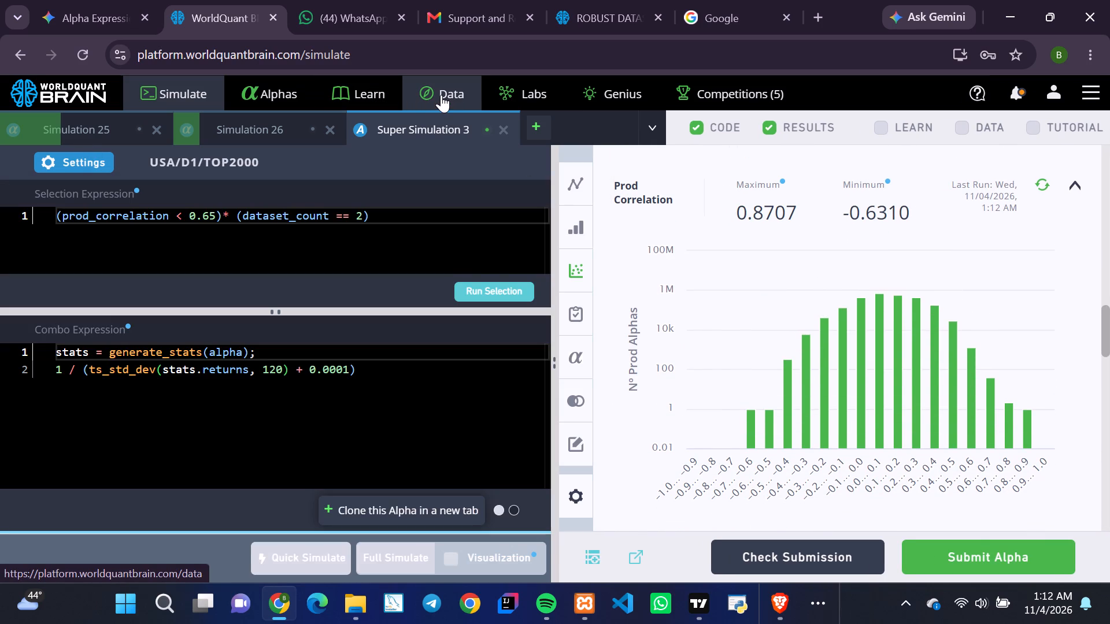
# Open the list of submitted alphas and look through its first page down to the oldest entries.
pyautogui.click(441, 95)
pyautogui.click(262, 86)
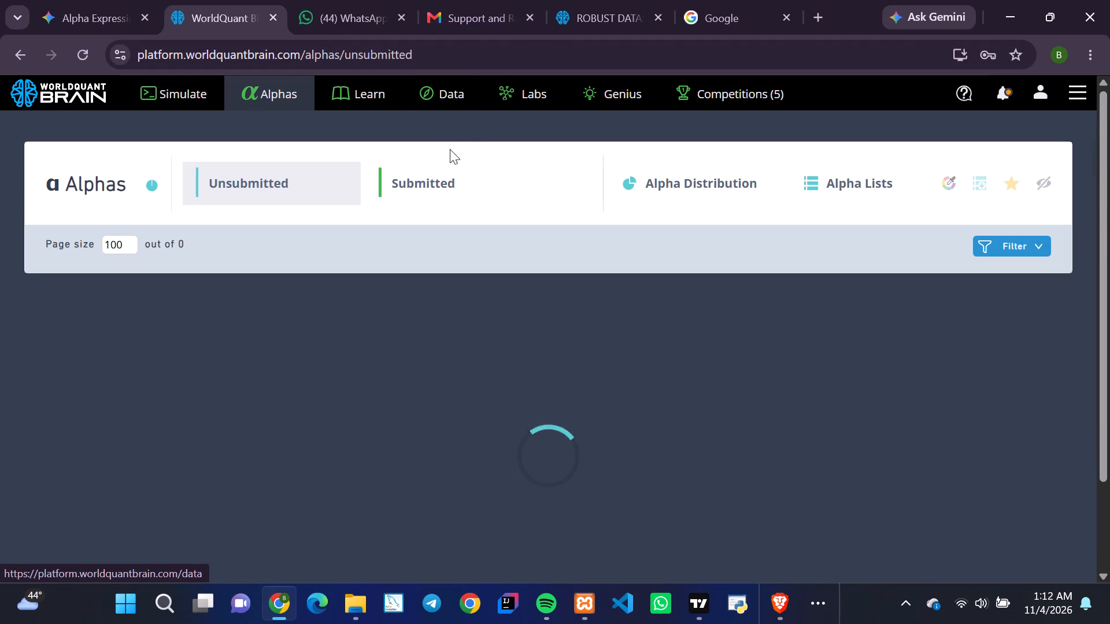
pyautogui.click(434, 180)
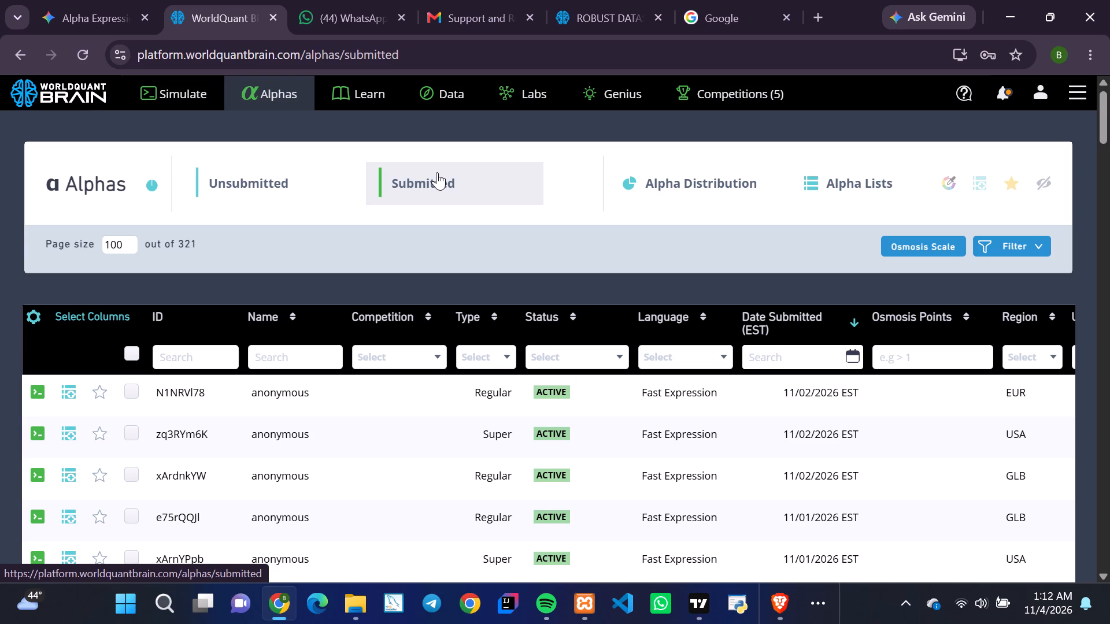
pyautogui.scroll(-9, 619, 428)
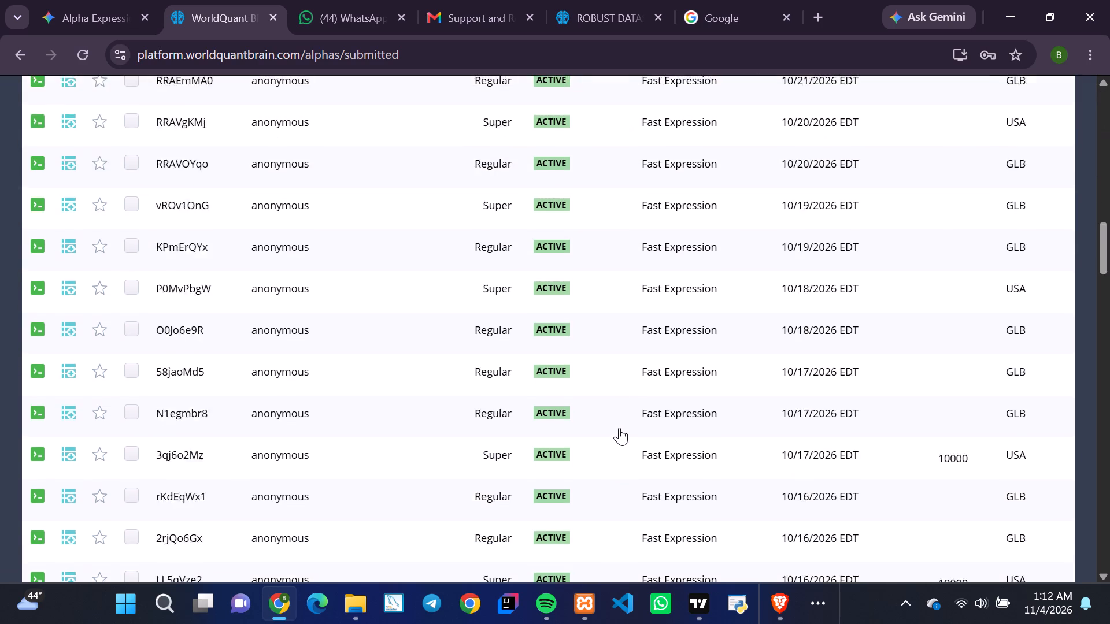
pyautogui.scroll(-20, 619, 428)
pyautogui.scroll(-1, 619, 428)
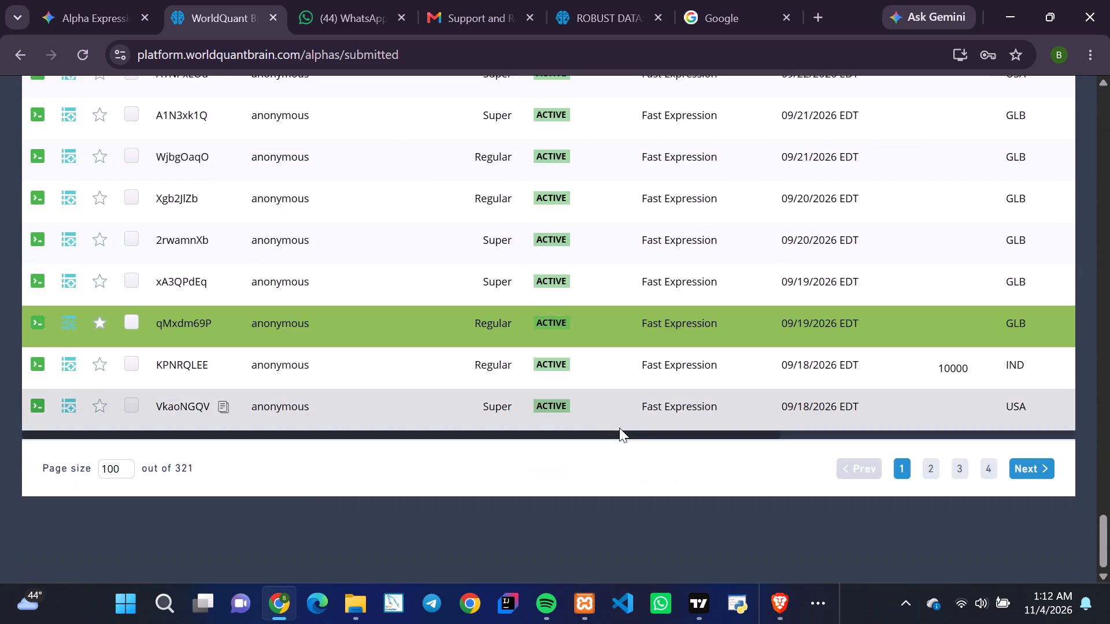
pyautogui.scroll(-1, 619, 428)
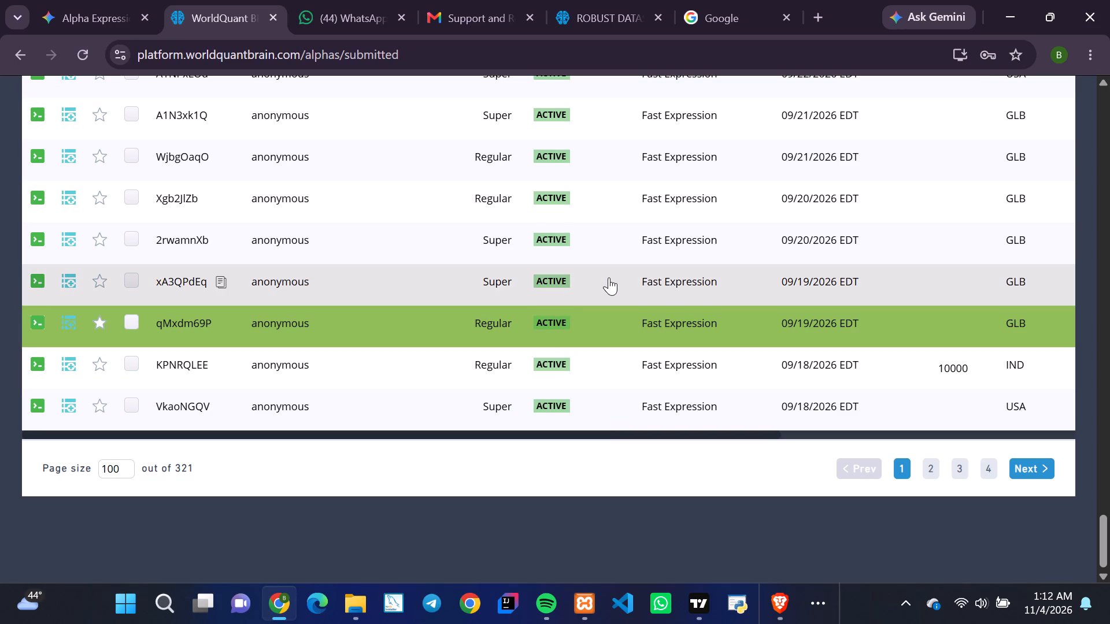
# Copy the selection expression (prod_correlation < 0.68)*operator_count * (datacategory_count <= 3) from submitted super alpha xA3QPdEq, then close its details.
pyautogui.doubleClick(620, 277)
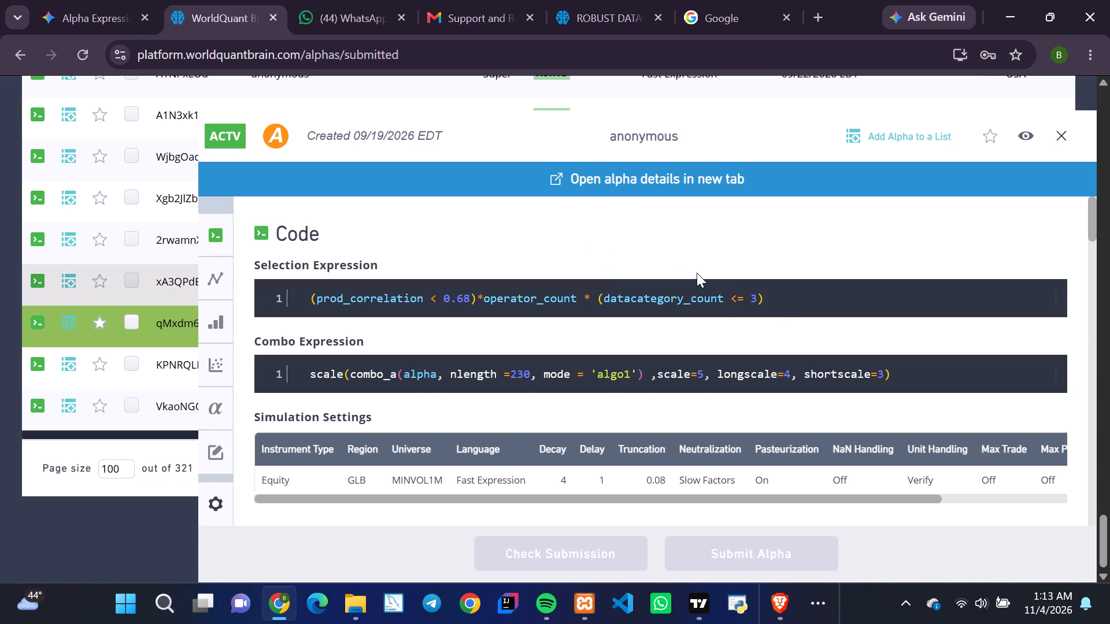
pyautogui.tripleClick(769, 300)
pyautogui.click(769, 300)
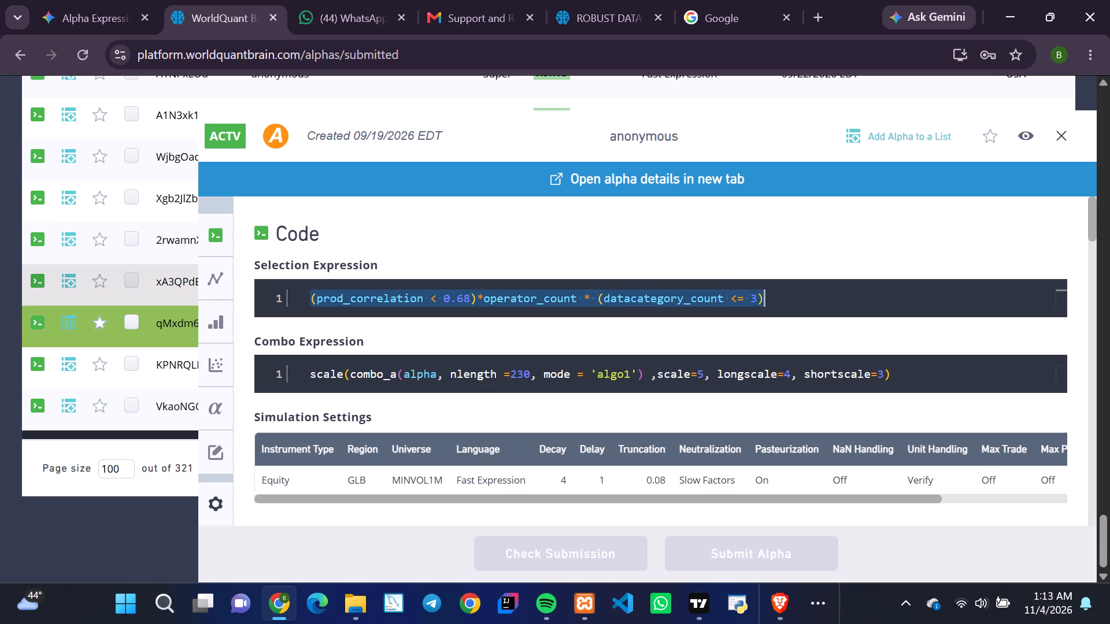
pyautogui.rightClick(769, 296)
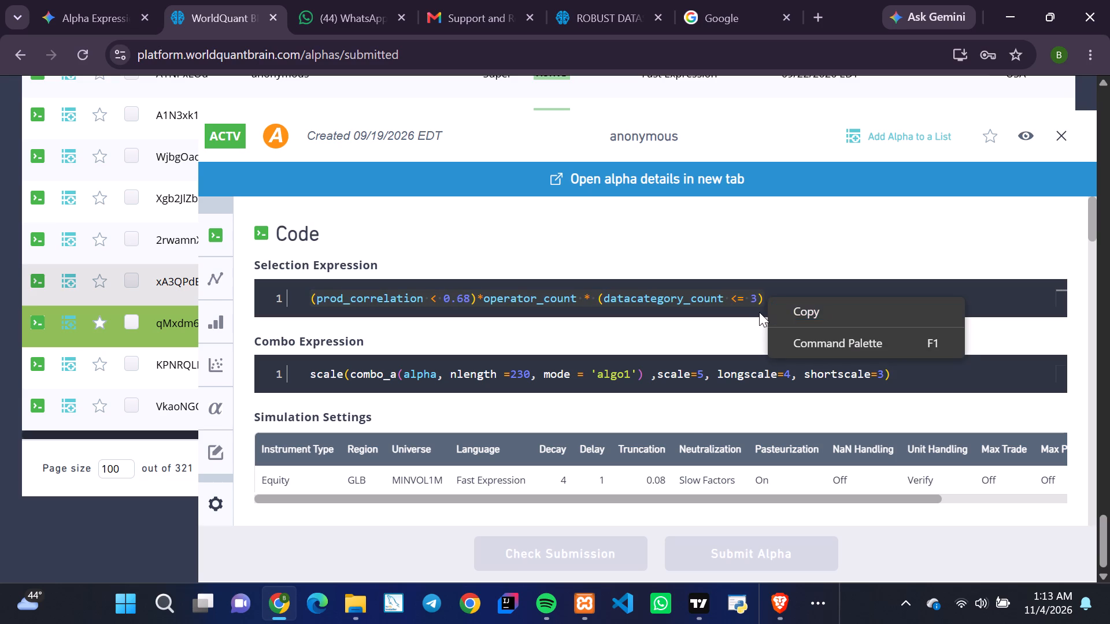
pyautogui.click(759, 312)
pyautogui.tripleClick(772, 300)
pyautogui.click(772, 300)
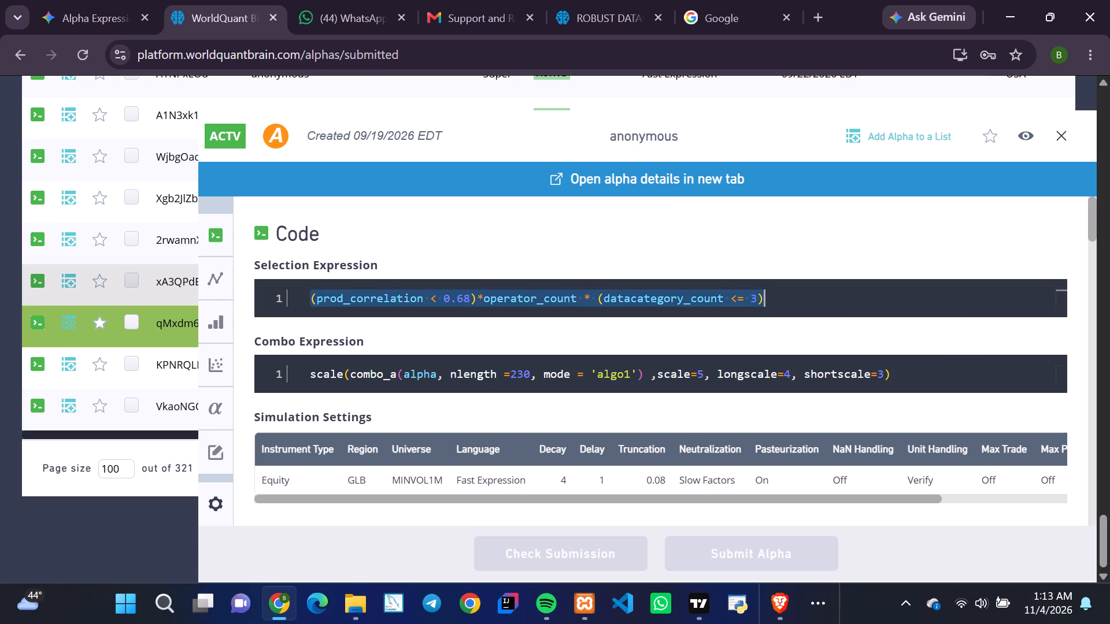
pyautogui.rightClick(772, 300)
pyautogui.click(808, 315)
pyautogui.moveTo(808, 315); pyautogui.dragTo(464, 262)
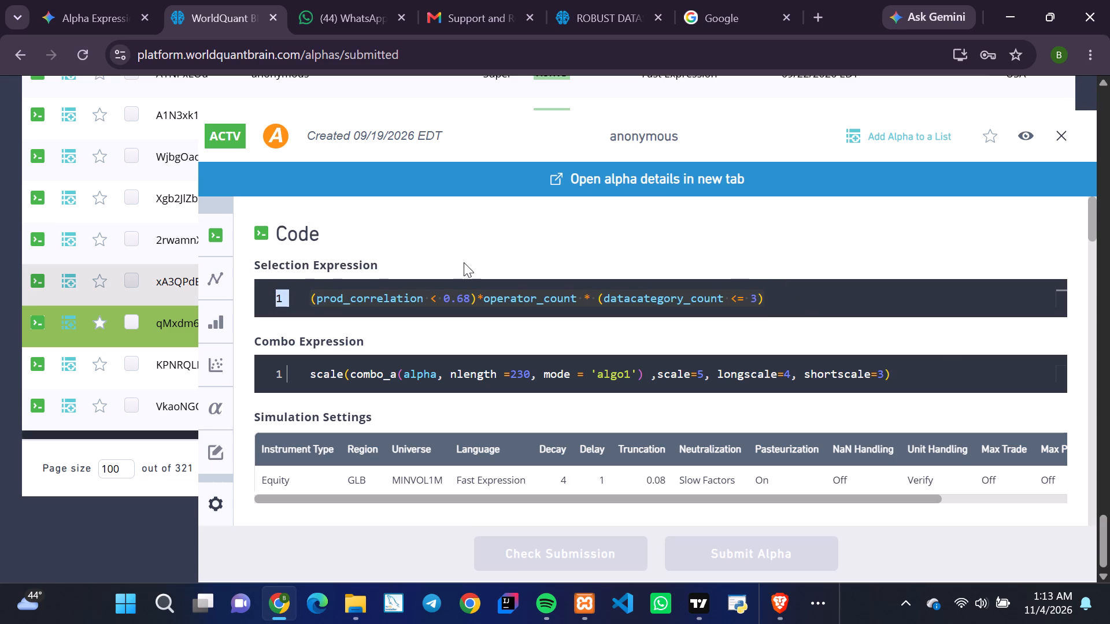
pyautogui.moveTo(464, 262); pyautogui.dragTo(1062, 132)
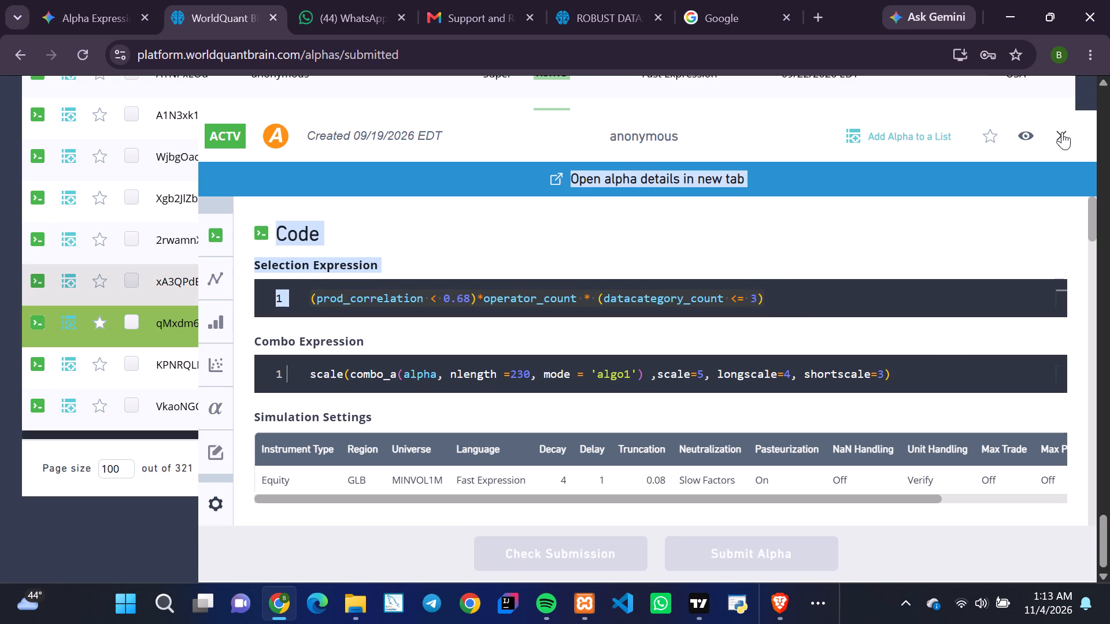
pyautogui.click(1062, 132)
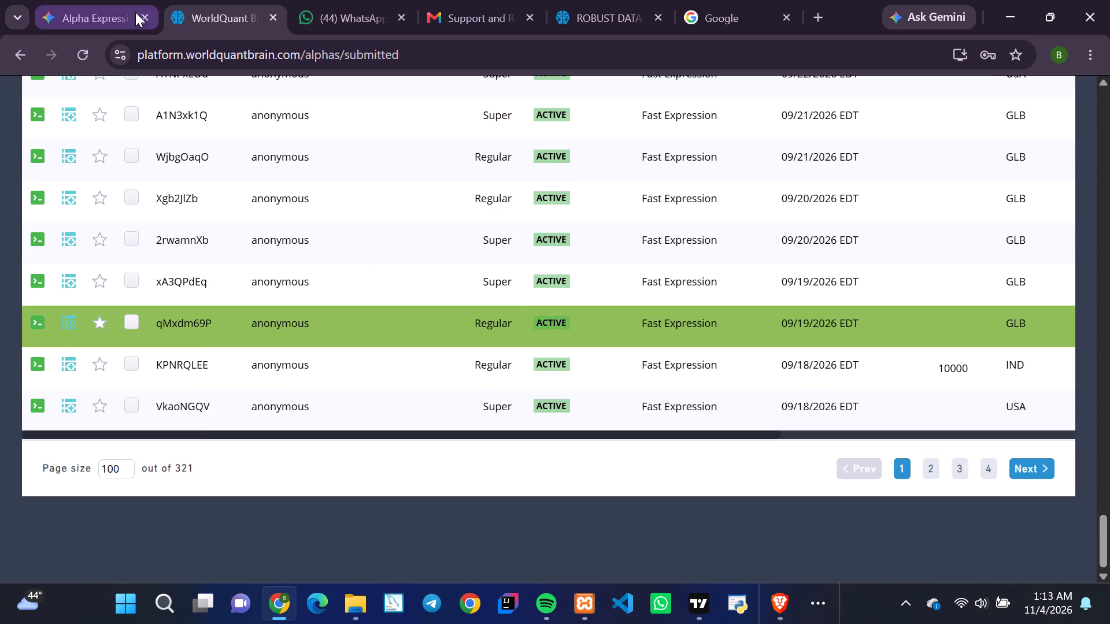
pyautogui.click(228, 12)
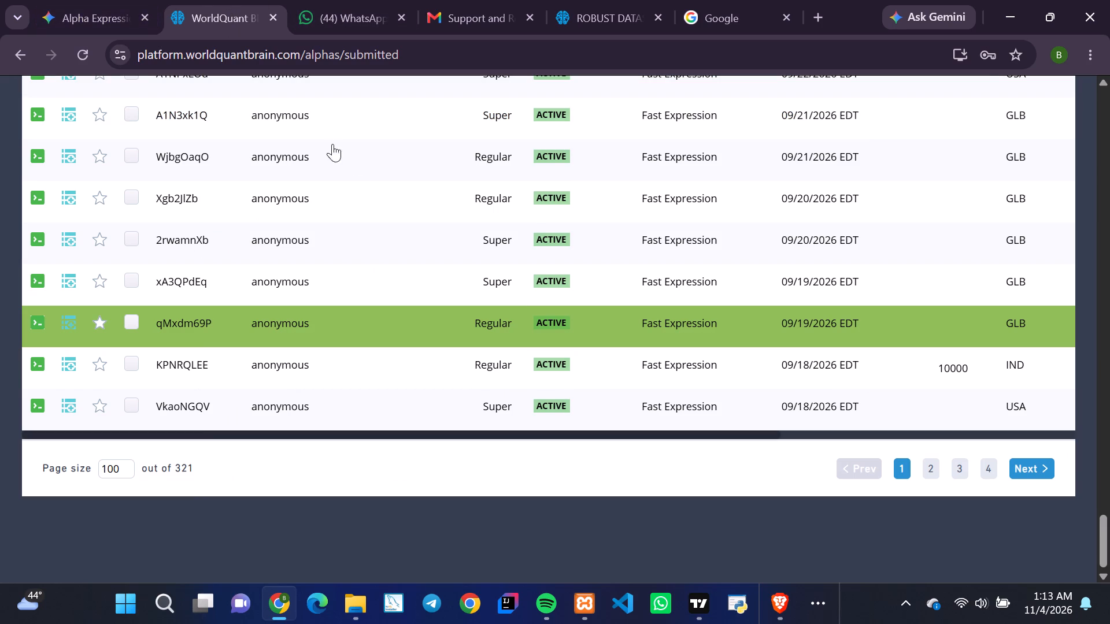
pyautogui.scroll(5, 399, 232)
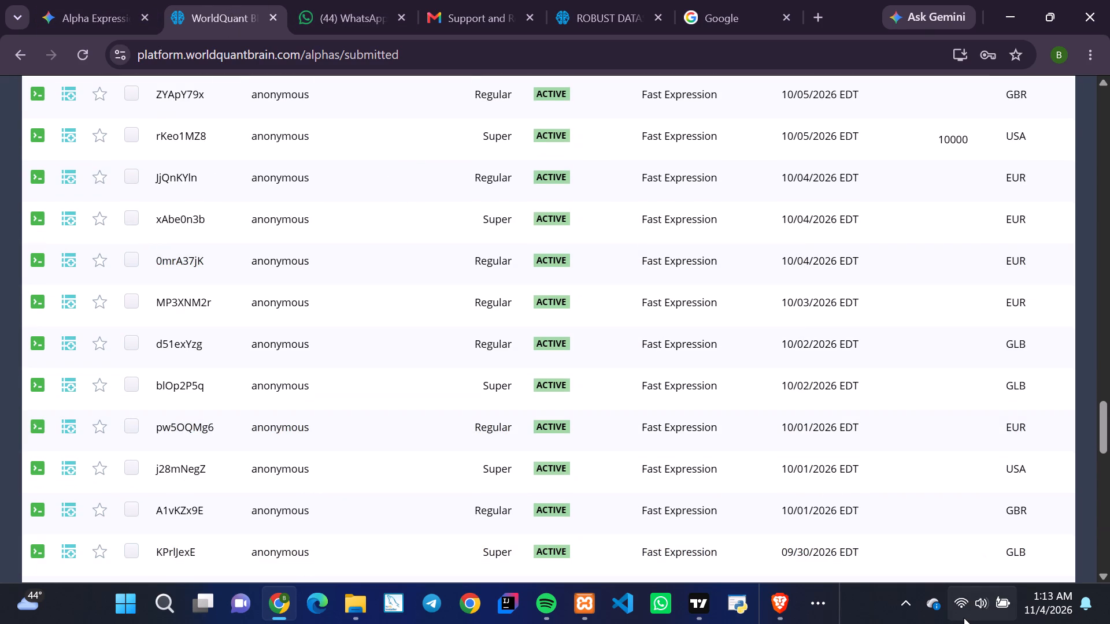
# Raise the display brightness slightly and set the system volume to 36.
pyautogui.click(969, 609)
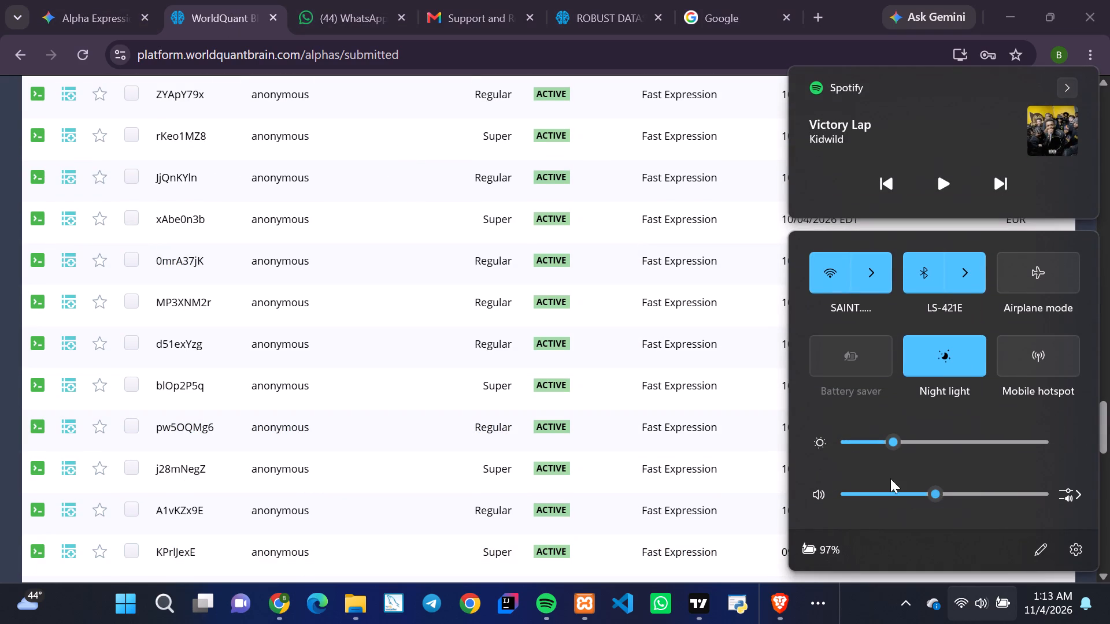
pyautogui.click(872, 443)
pyautogui.moveTo(877, 443); pyautogui.dragTo(884, 443)
pyautogui.moveTo(884, 443); pyautogui.dragTo(907, 443)
pyautogui.click(917, 492)
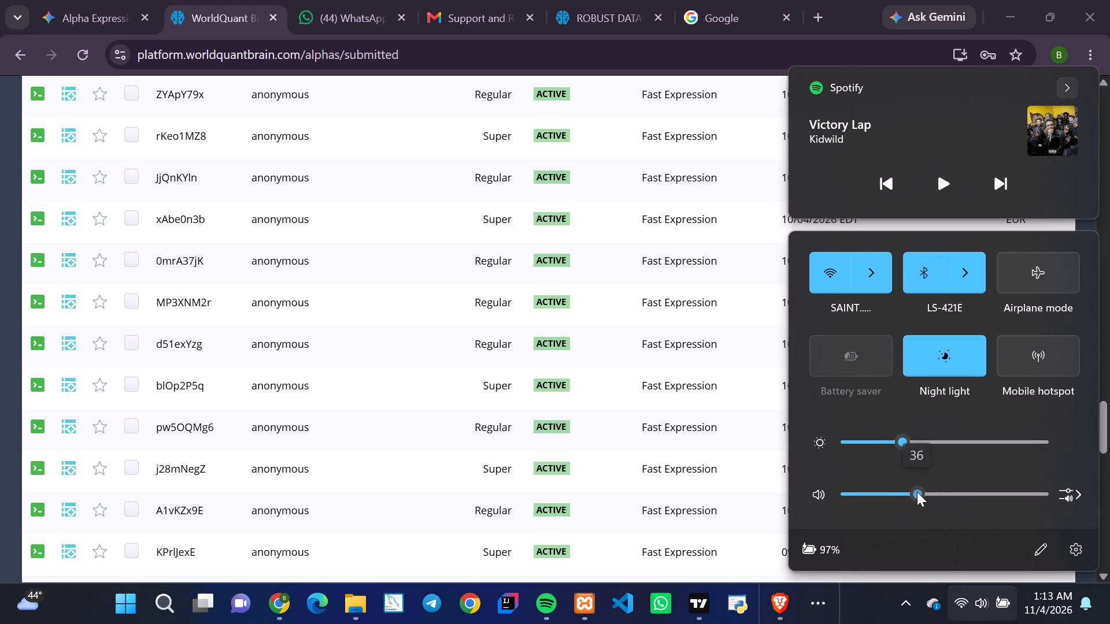
pyautogui.click(850, 611)
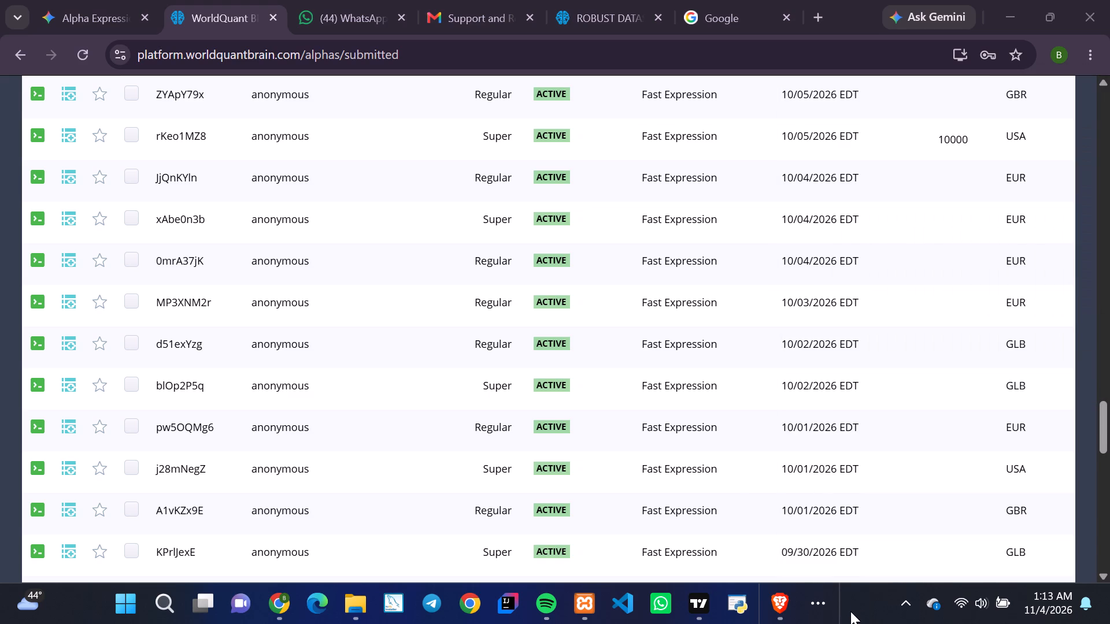
# Return to Super Simulation 3 and append * and the copied selection expression after (dataset_count == 2) in its selection expression.
pyautogui.scroll(17, 694, 446)
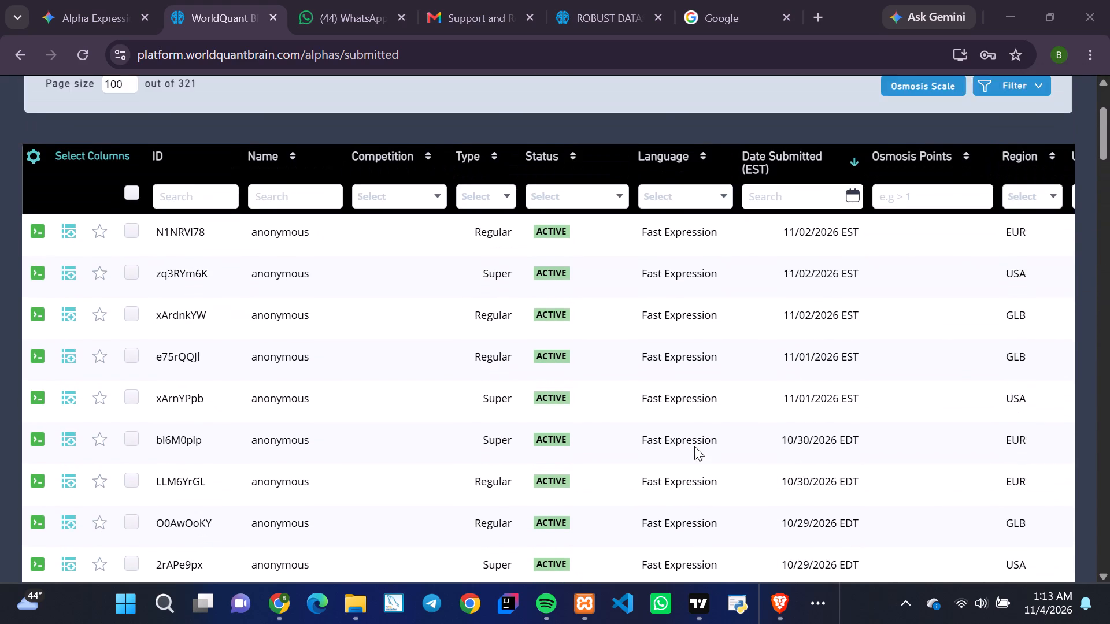
pyautogui.click(190, 89)
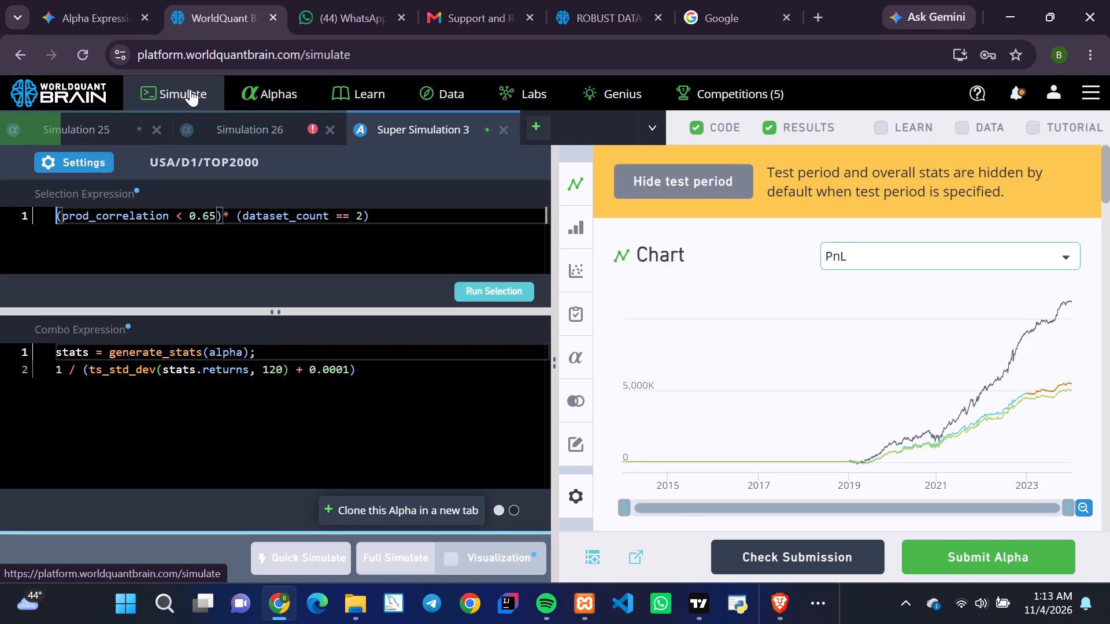
pyautogui.moveTo(386, 229); pyautogui.dragTo(386, 216)
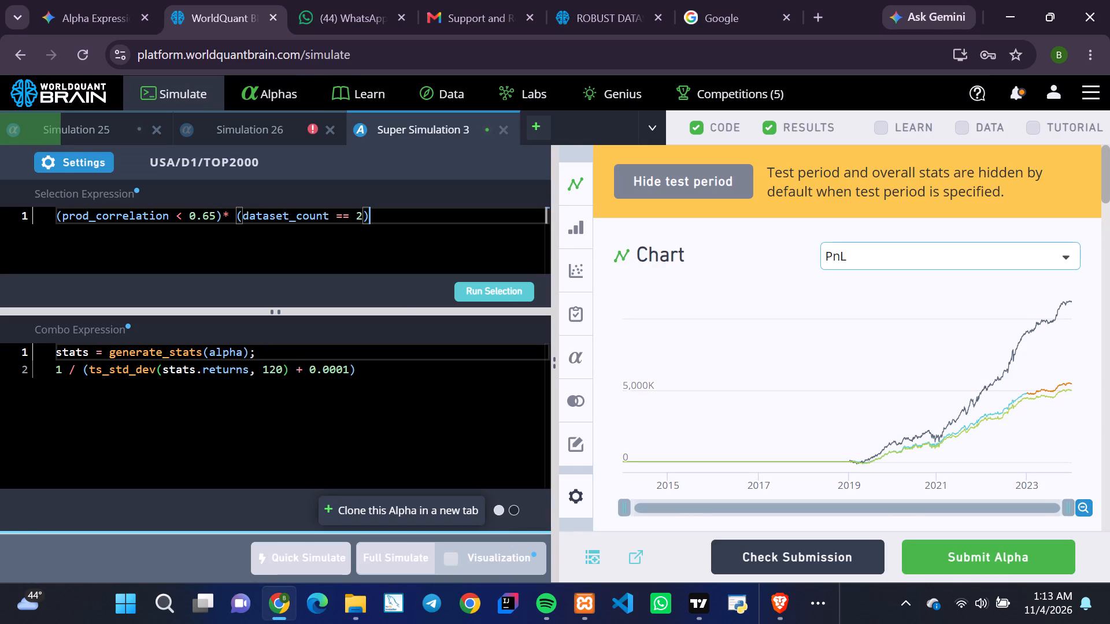
pyautogui.moveTo(386, 216); pyautogui.dragTo(386, 214)
pyautogui.click(386, 214)
pyautogui.hotkey('shift', '*')
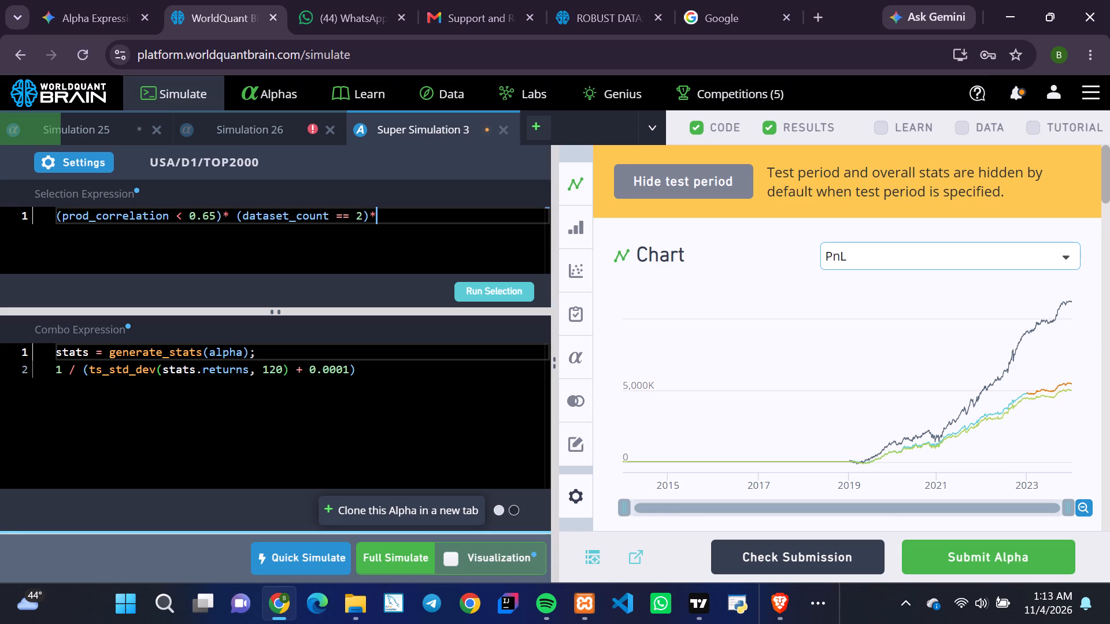
pyautogui.click(392, 213)
pyautogui.moveTo(398, 213); pyautogui.dragTo(405, 213, button='right')
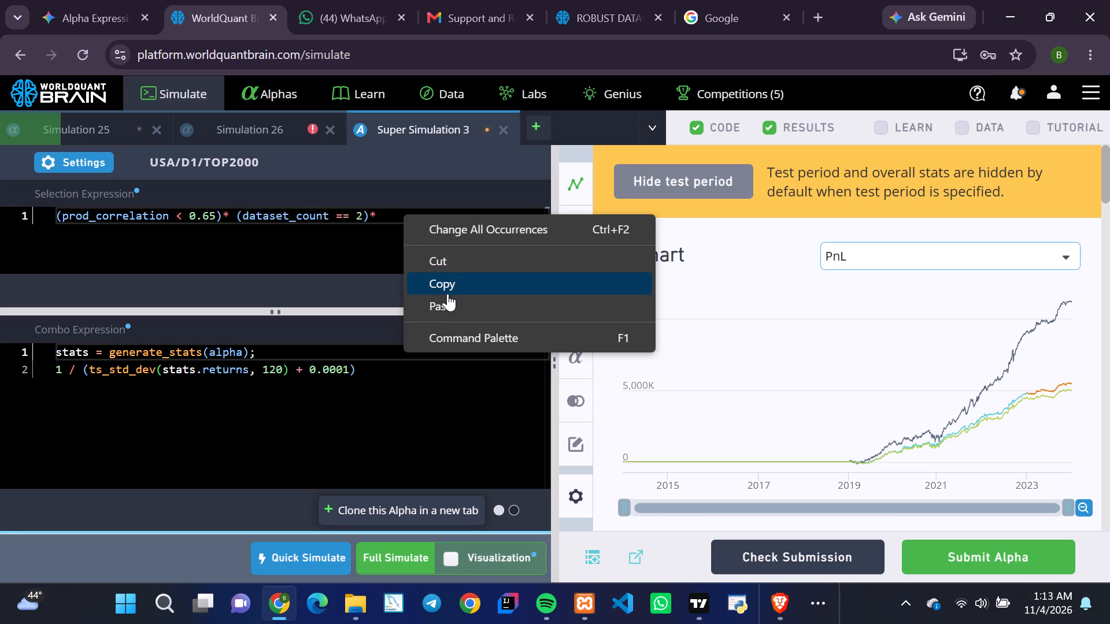
pyautogui.click(447, 300)
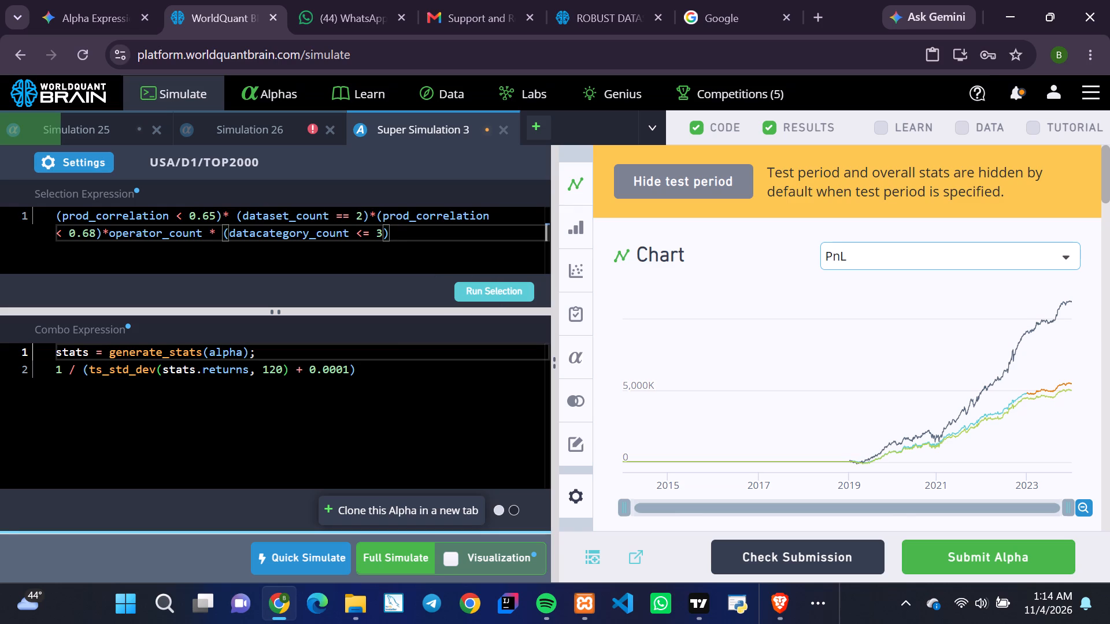
# Delete the second prod_correlation condition and its extra asterisk, leaving (prod_correlation < 0.65)* (dataset_count == 2)*operator_count * (datacategory_count <= 3).
pyautogui.click(99, 235)
pyautogui.press('BackSpace')
pyautogui.press('BackSpace')
pyautogui.press('BackSpace')
pyautogui.press('BackSpace')
pyautogui.press('BackSpace')
pyautogui.press('BackSpace')
pyautogui.press('BackSpace')
pyautogui.press('BackSpace')
pyautogui.press('BackSpace')
pyautogui.press('BackSpace')
pyautogui.press('BackSpace')
pyautogui.press('BackSpace')
pyautogui.press('BackSpace')
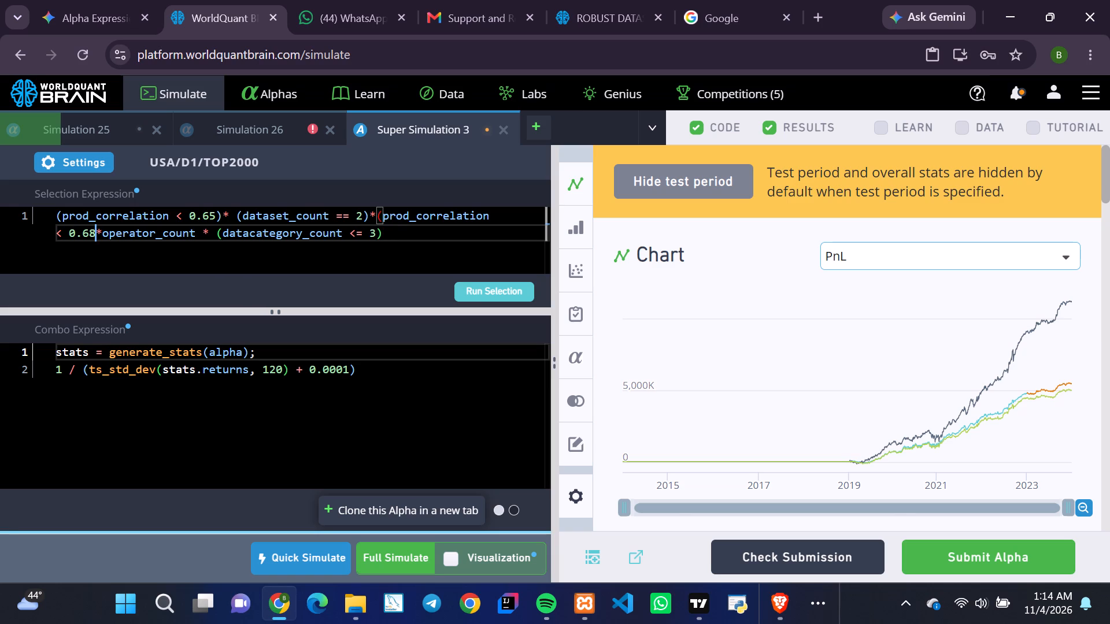
pyautogui.press('BackSpace')
pyautogui.press('BackSpace')
pyautogui.press('BackSpace')
pyautogui.press('BackSpace')
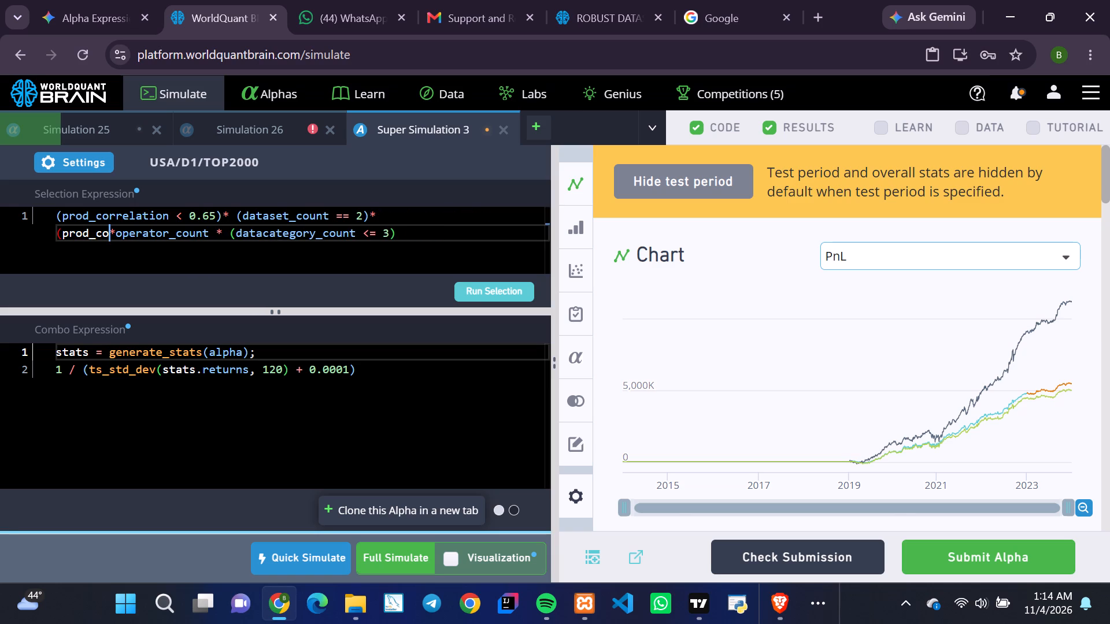
pyautogui.press('BackSpace')
pyautogui.press('BackSpace')
pyautogui.press('BackSpace')
pyautogui.press('BackSpace')
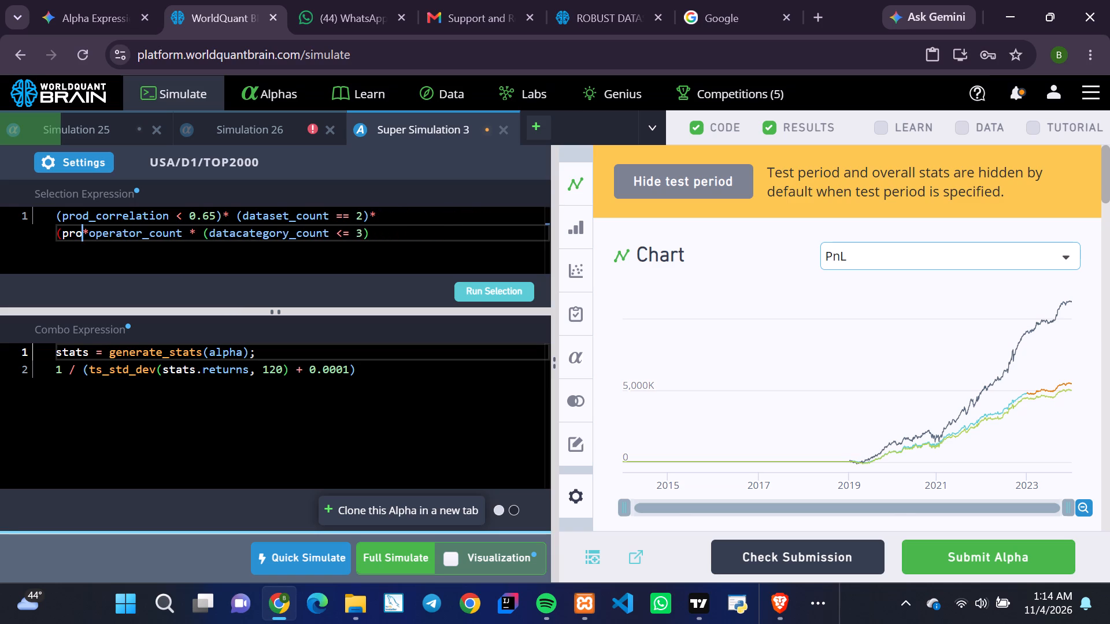
pyautogui.press('BackSpace')
pyautogui.press('BackSpace')
pyautogui.press('BackSpace')
pyautogui.press('BackSpace')
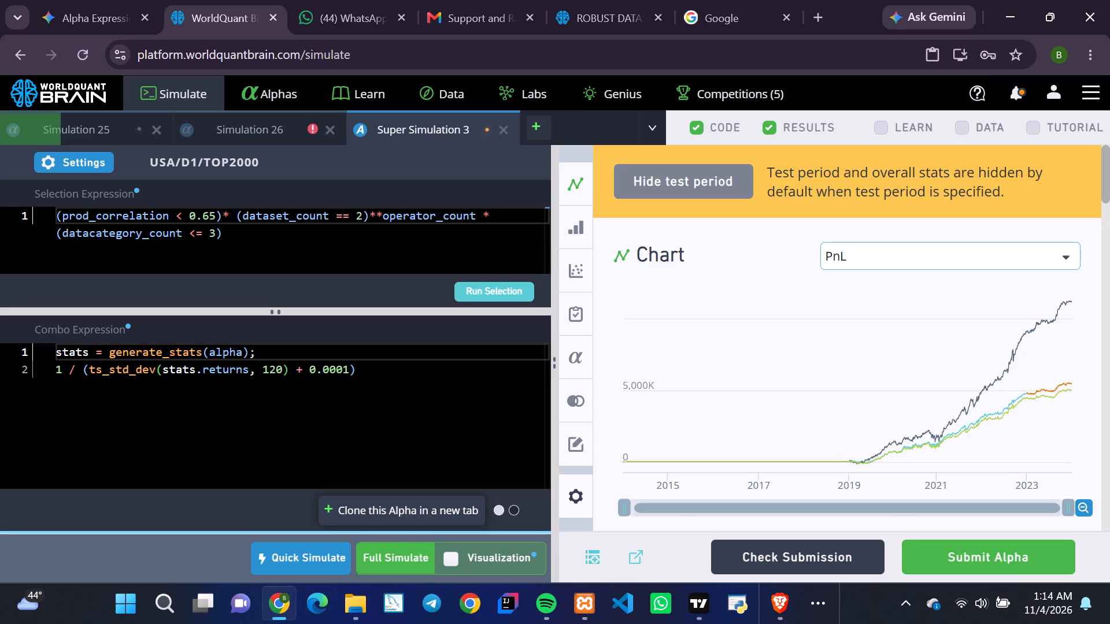
pyautogui.press('BackSpace')
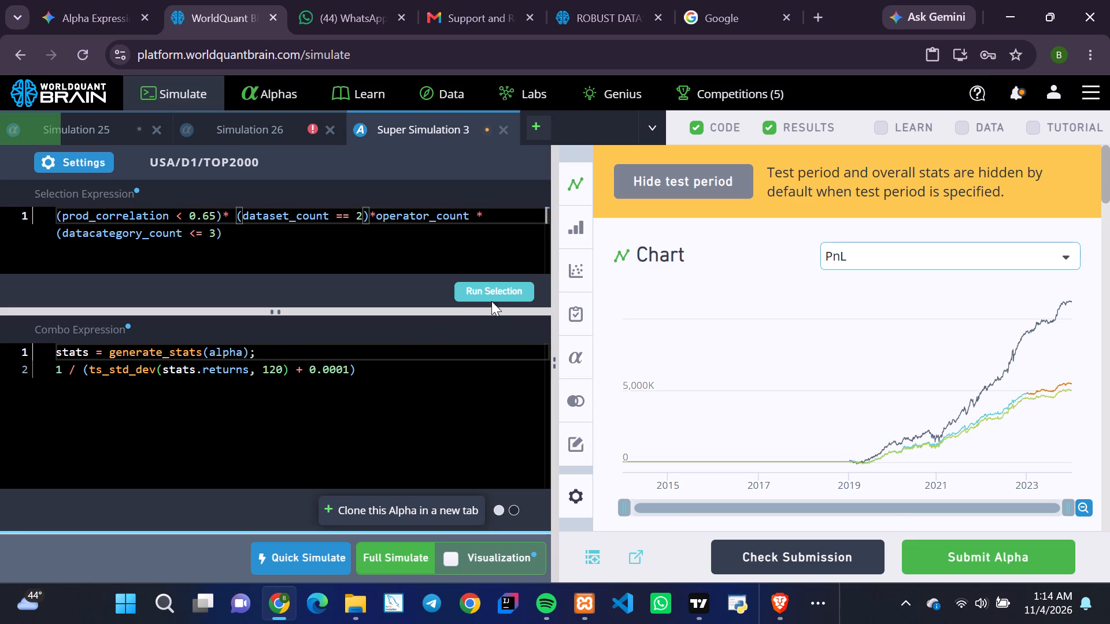
# Run the edited selection expression of Super Simulation 3 and start a full simulation.
pyautogui.click(491, 296)
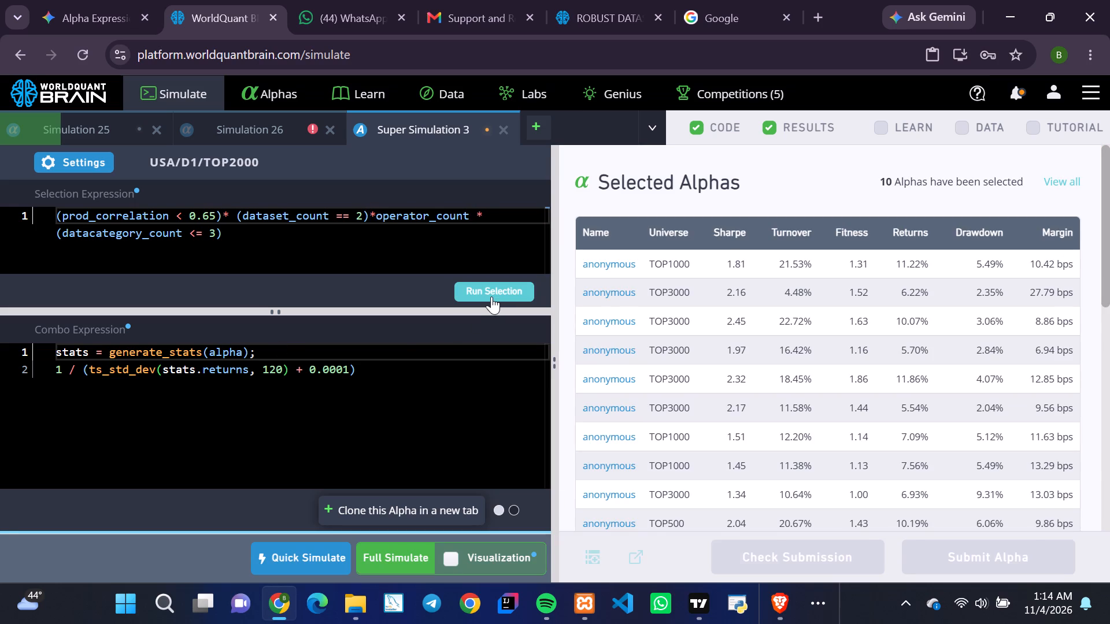
pyautogui.click(398, 564)
# Start the full simulation of the group_rank and ts_rank alpha in Simulation 26 again.
pyautogui.click(257, 120)
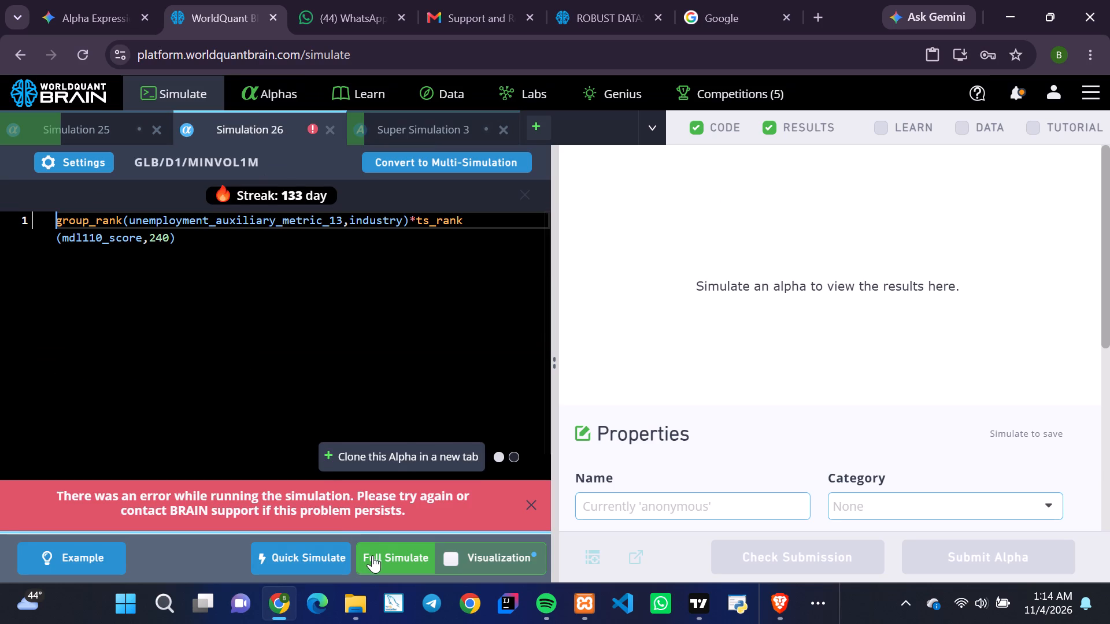
pyautogui.click(375, 555)
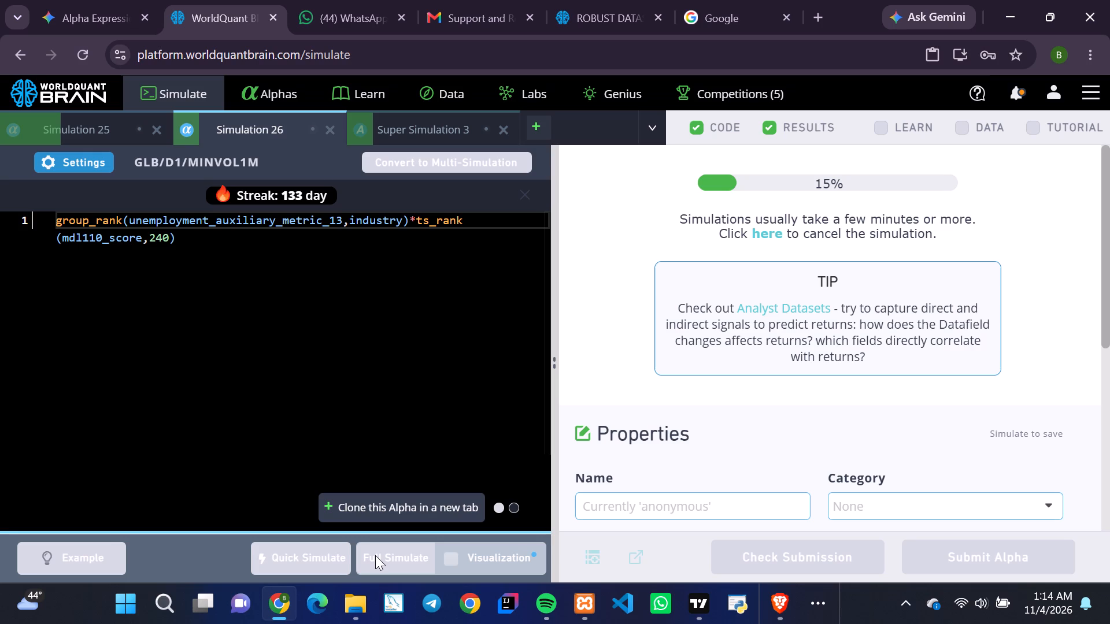
# Show the additional running applications to switch to another window.
pyautogui.click(819, 608)
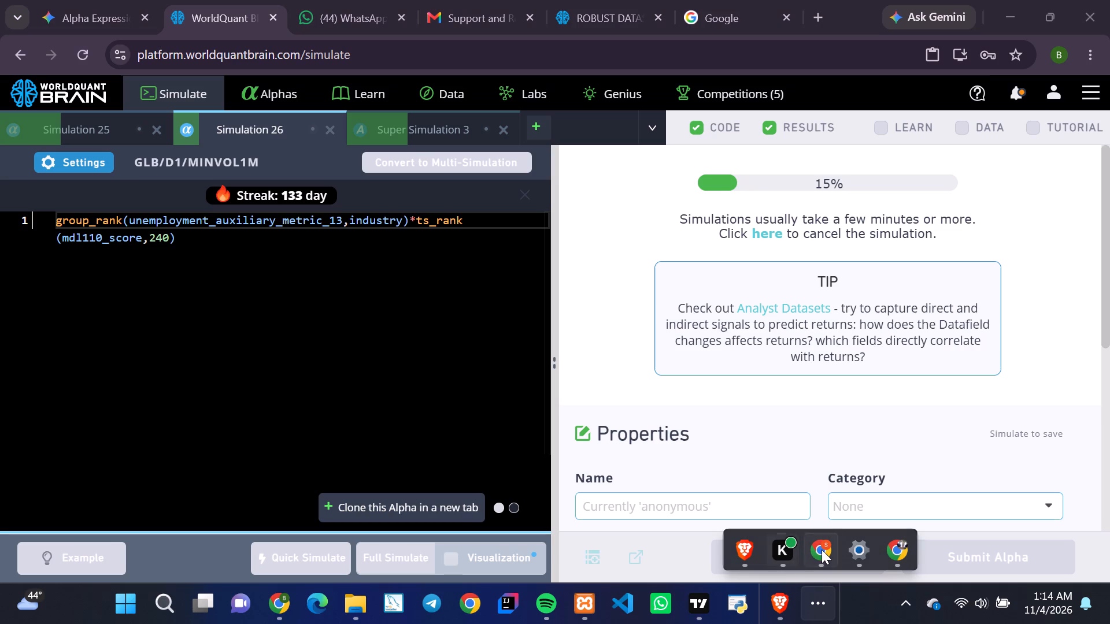
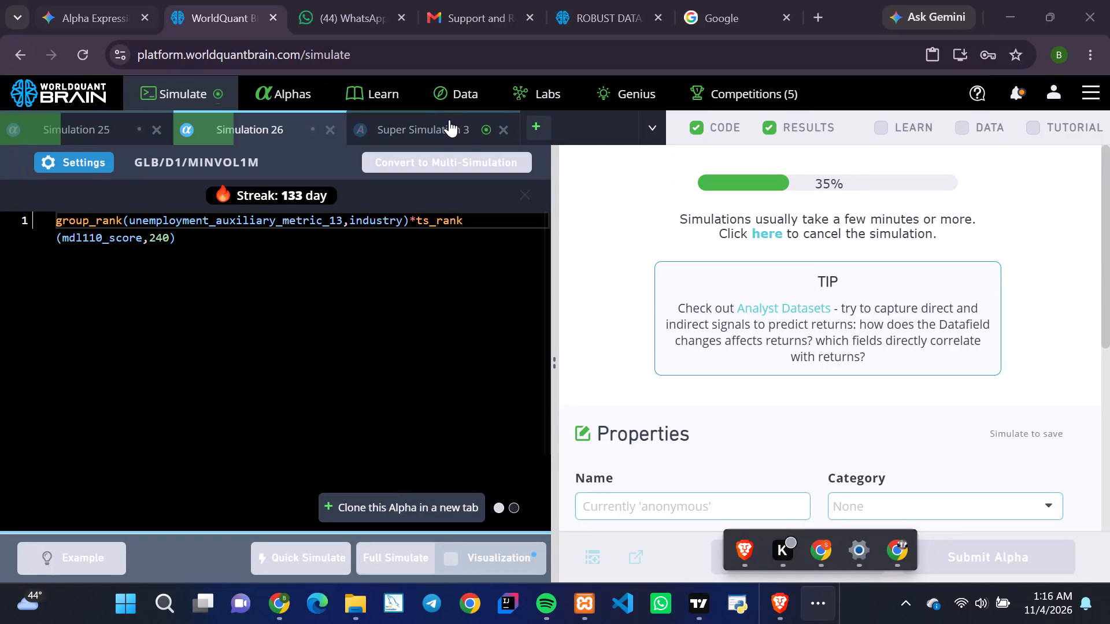
# Show the test period results of Super Simulation 3 and view its summary for the IS period.
pyautogui.click(452, 135)
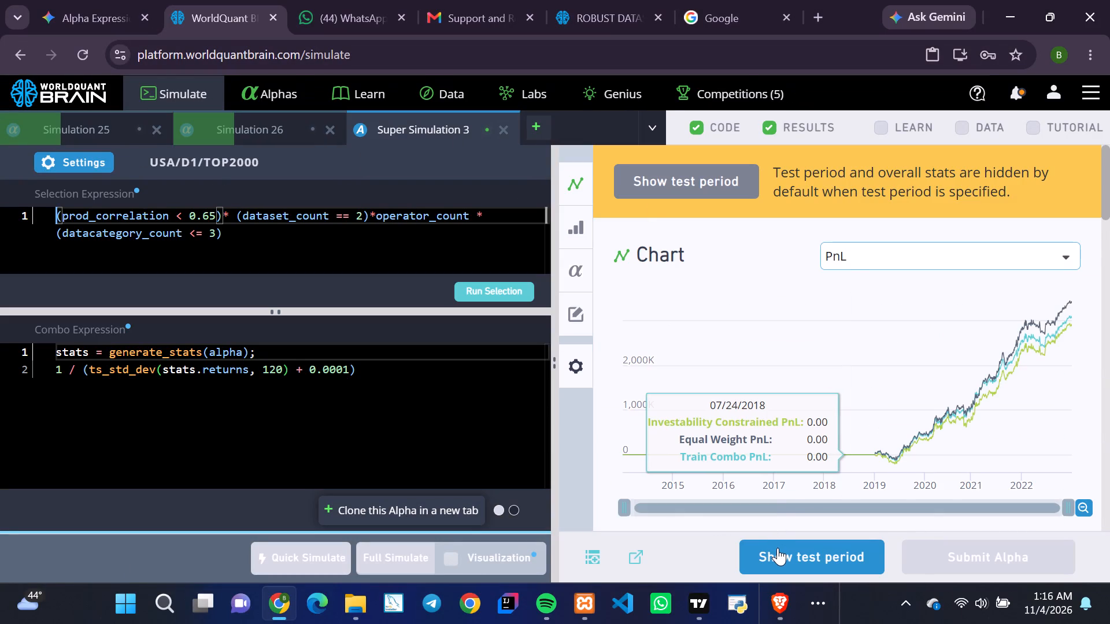
pyautogui.click(778, 548)
pyautogui.scroll(-2, 889, 360)
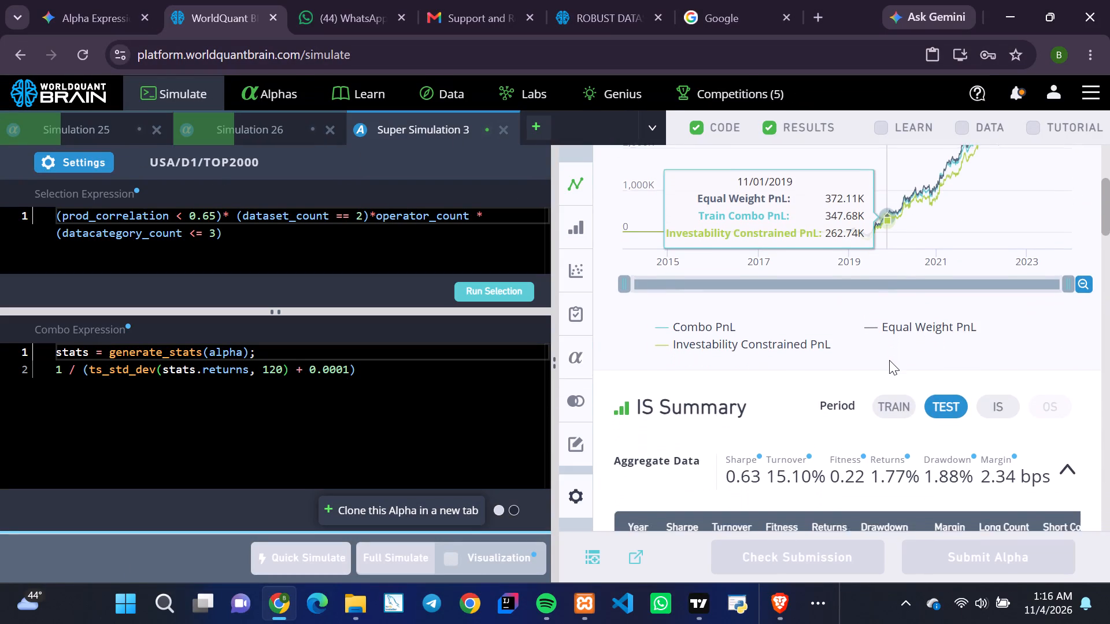
pyautogui.scroll(-1, 889, 360)
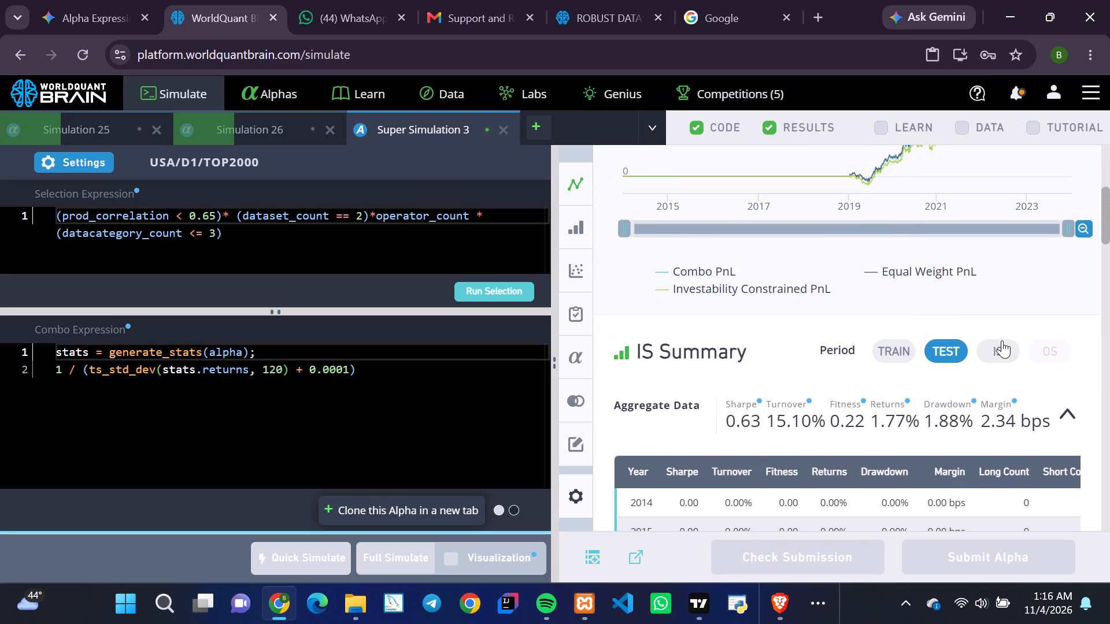
pyautogui.click(1002, 343)
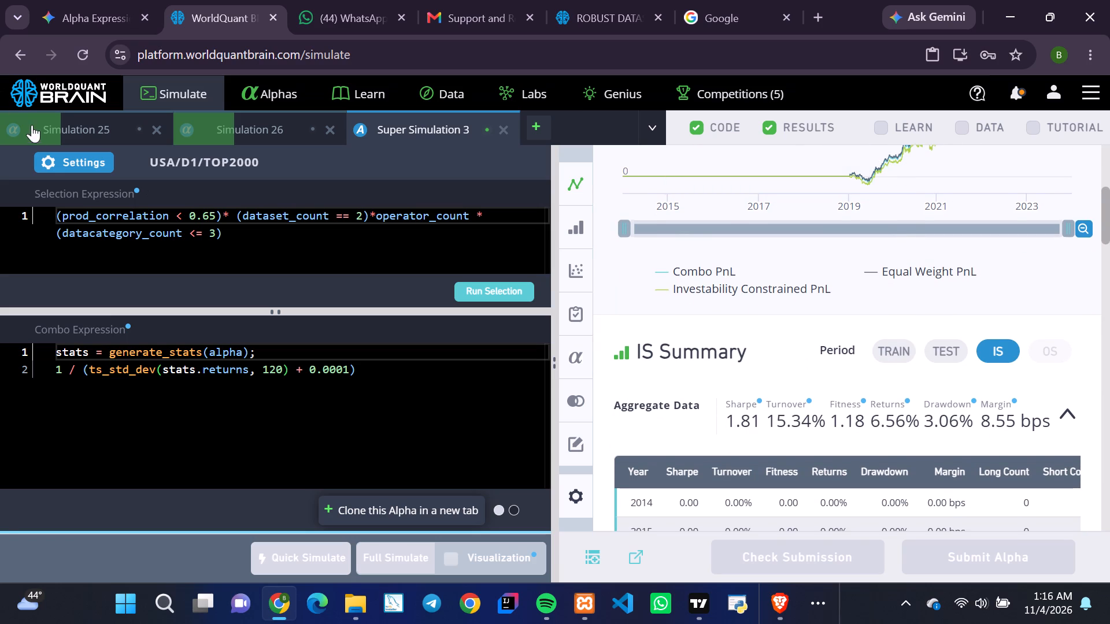
# Change the universe of Super Simulation 3 to TOP3000 and apply the settings.
pyautogui.click(64, 157)
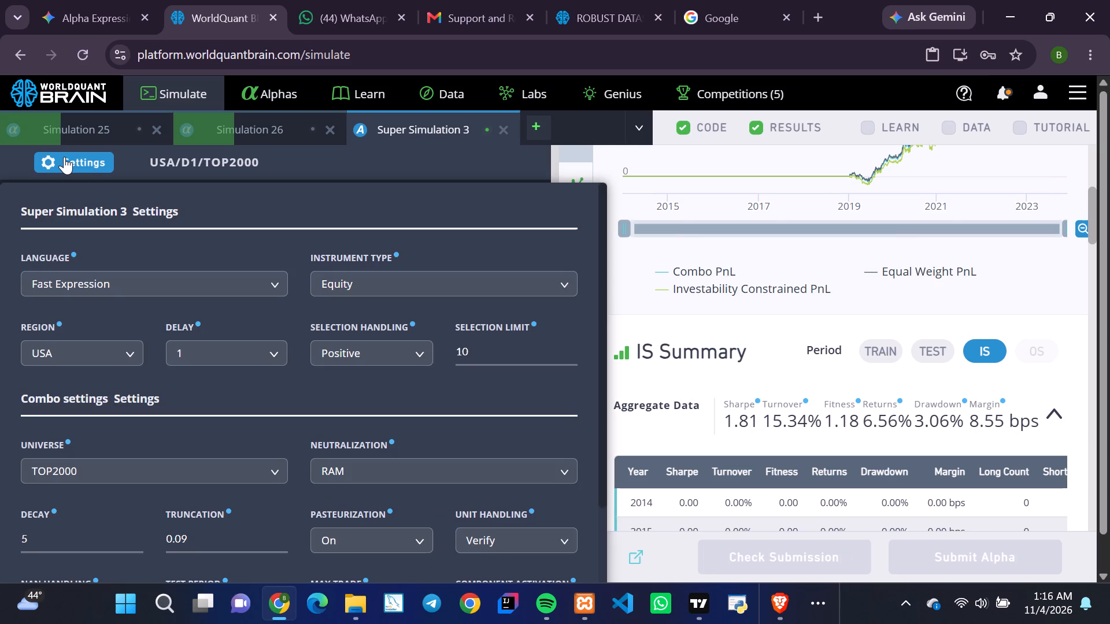
pyautogui.click(273, 470)
pyautogui.click(58, 499)
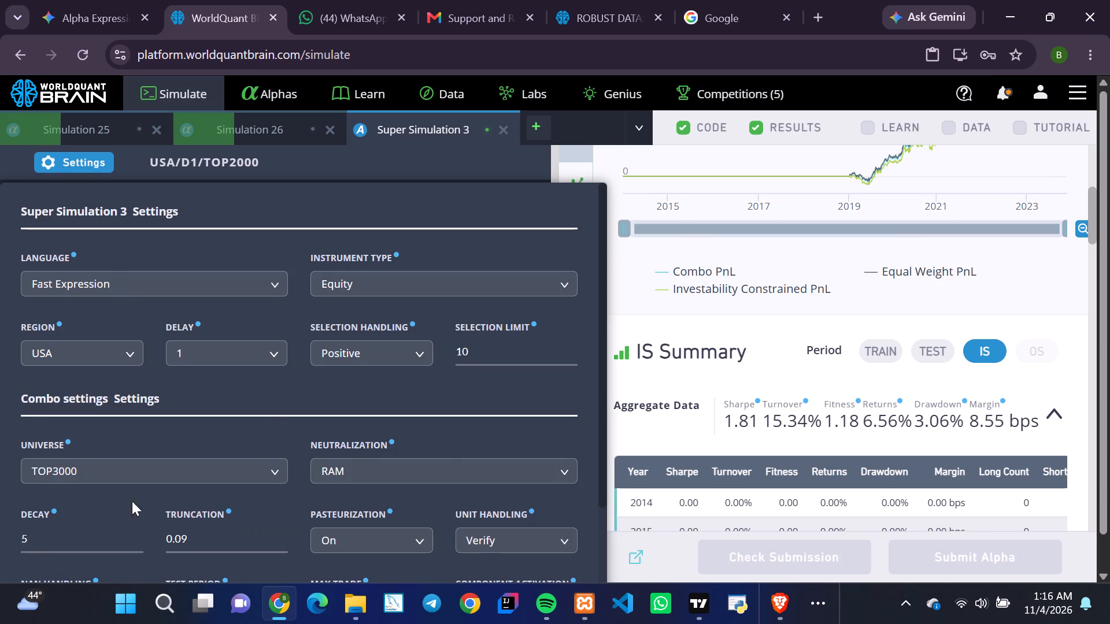
pyautogui.scroll(-3, 217, 504)
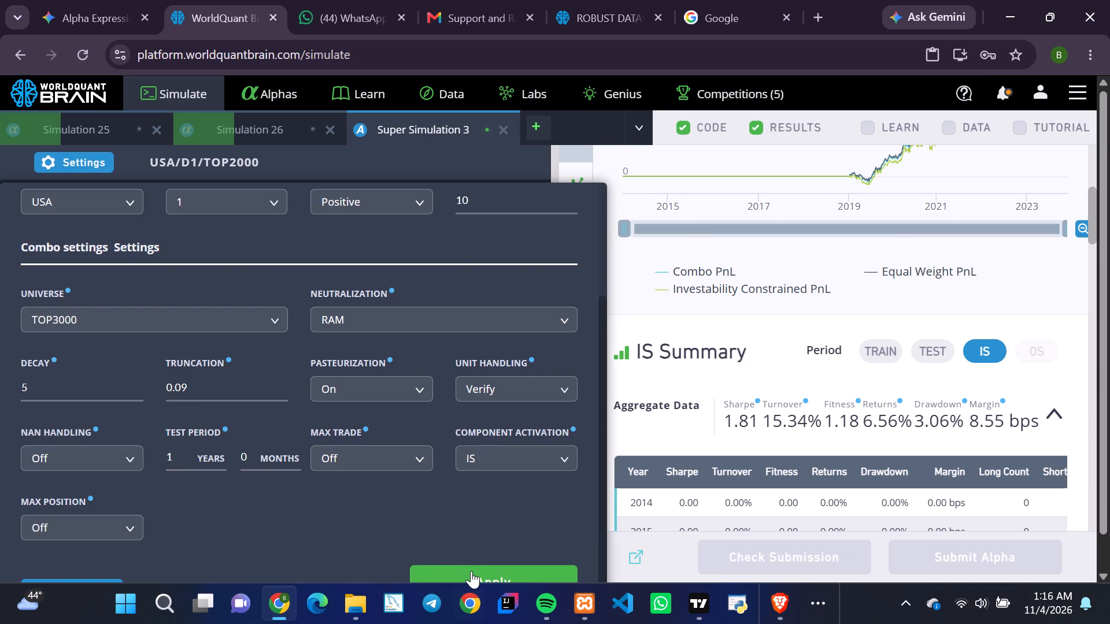
pyautogui.click(472, 571)
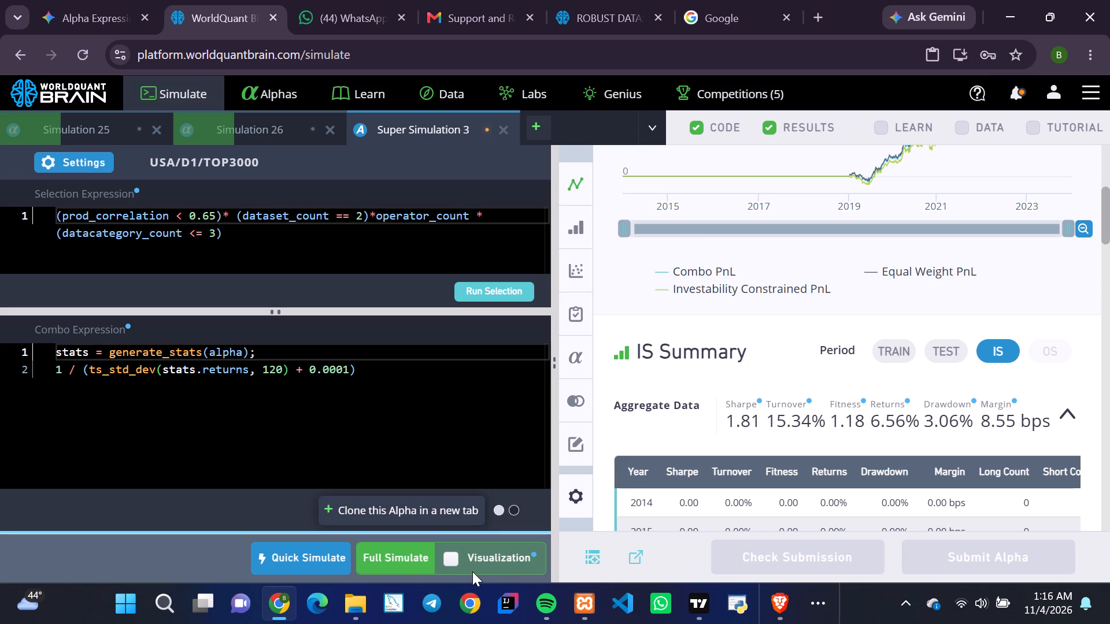
# Start a full simulation of Super Simulation 3 with the edited settings.
pyautogui.click(383, 558)
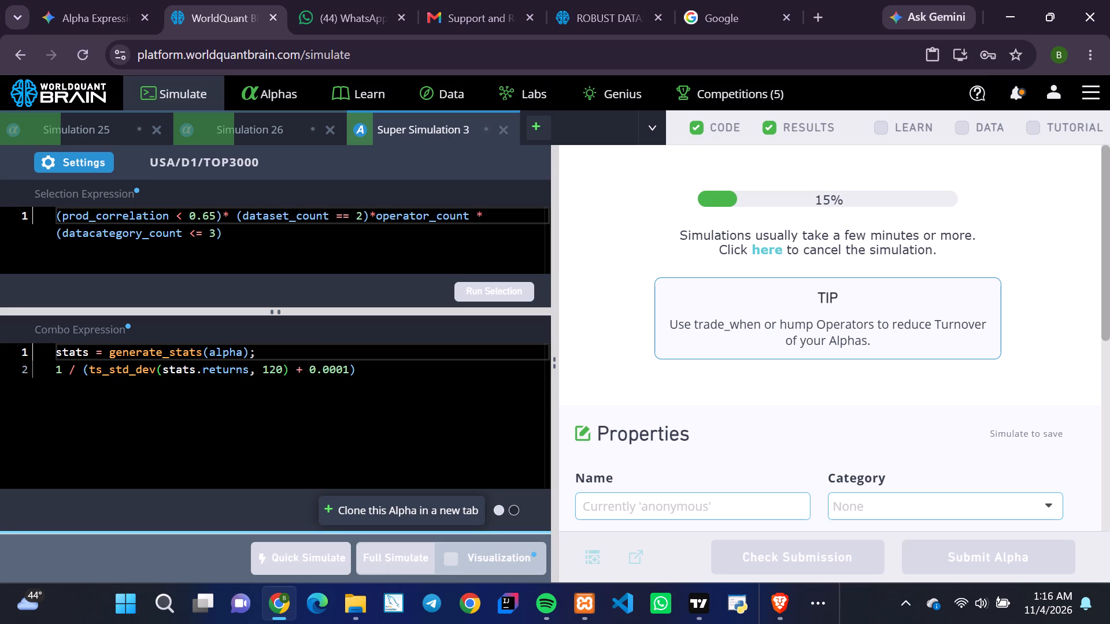
# Lower the system sound volume in the Windows quick settings and close them.
pyautogui.click(970, 600)
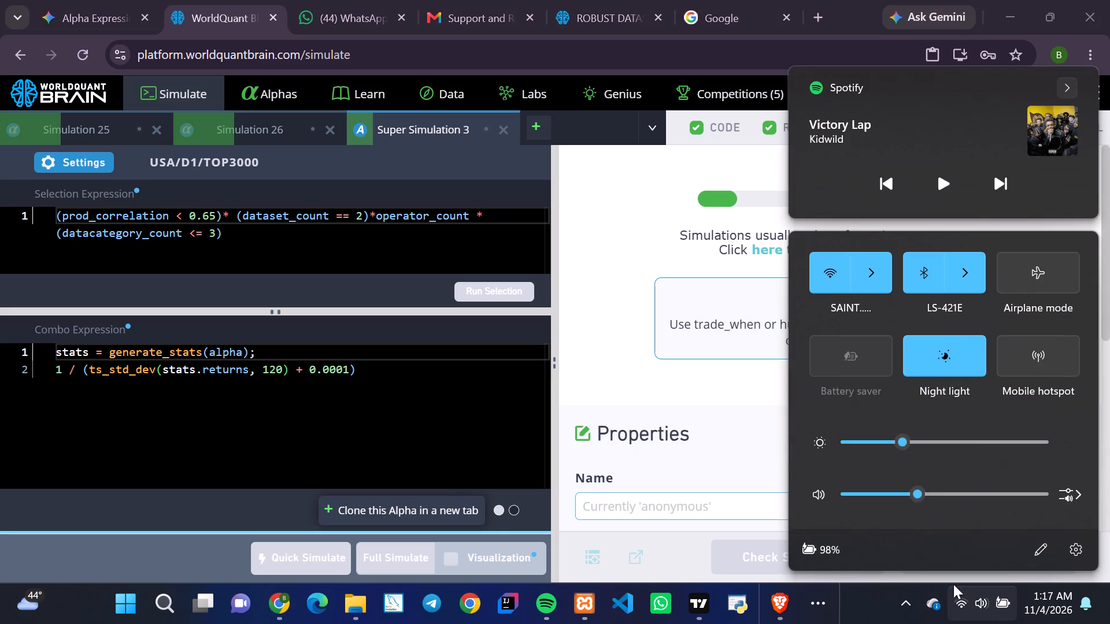
pyautogui.click(867, 495)
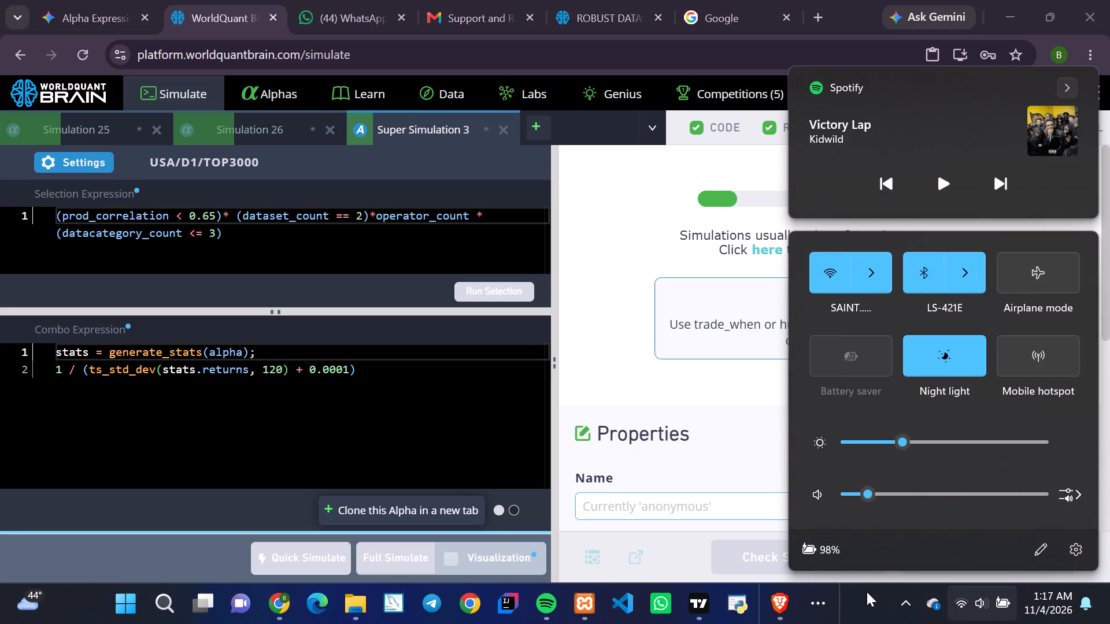
pyautogui.click(867, 603)
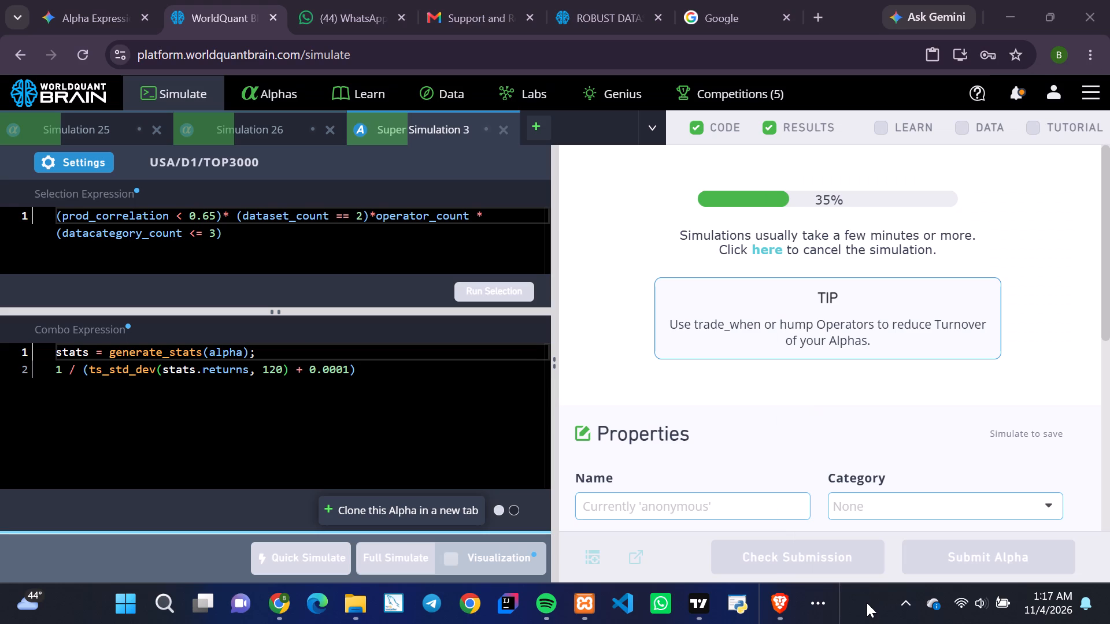
pyautogui.click(867, 603)
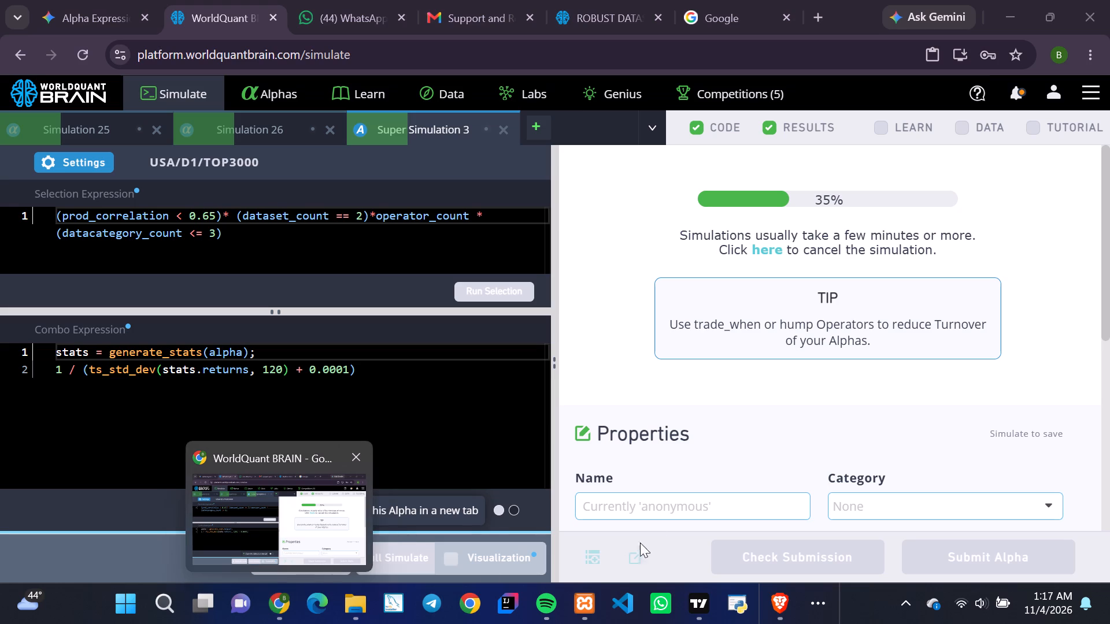
# Show the additional running applications hidden from the taskbar.
pyautogui.click(818, 595)
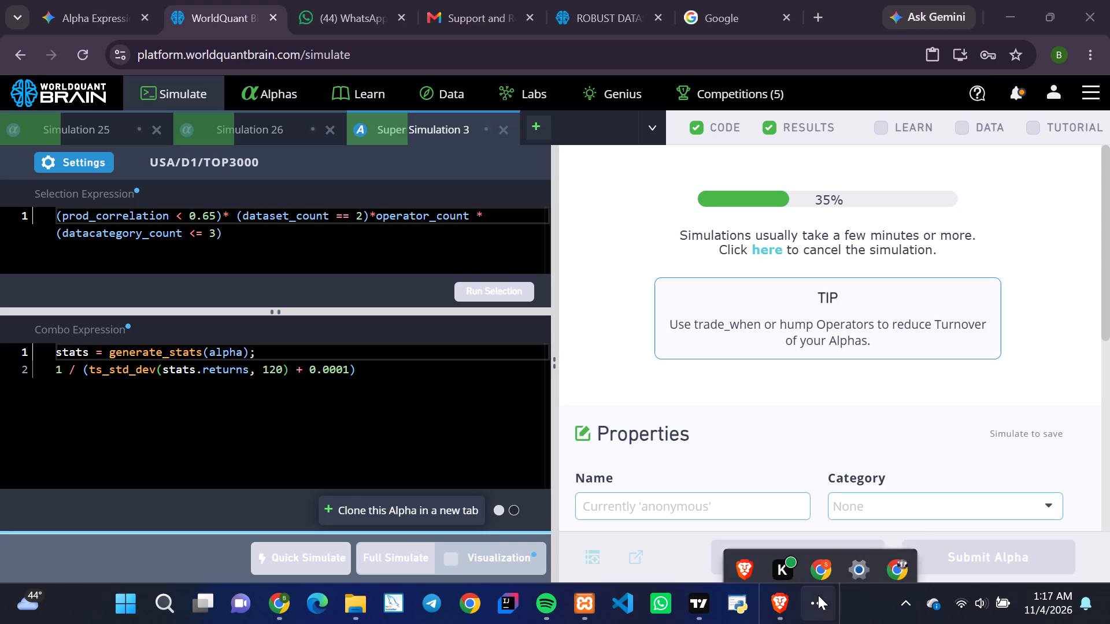
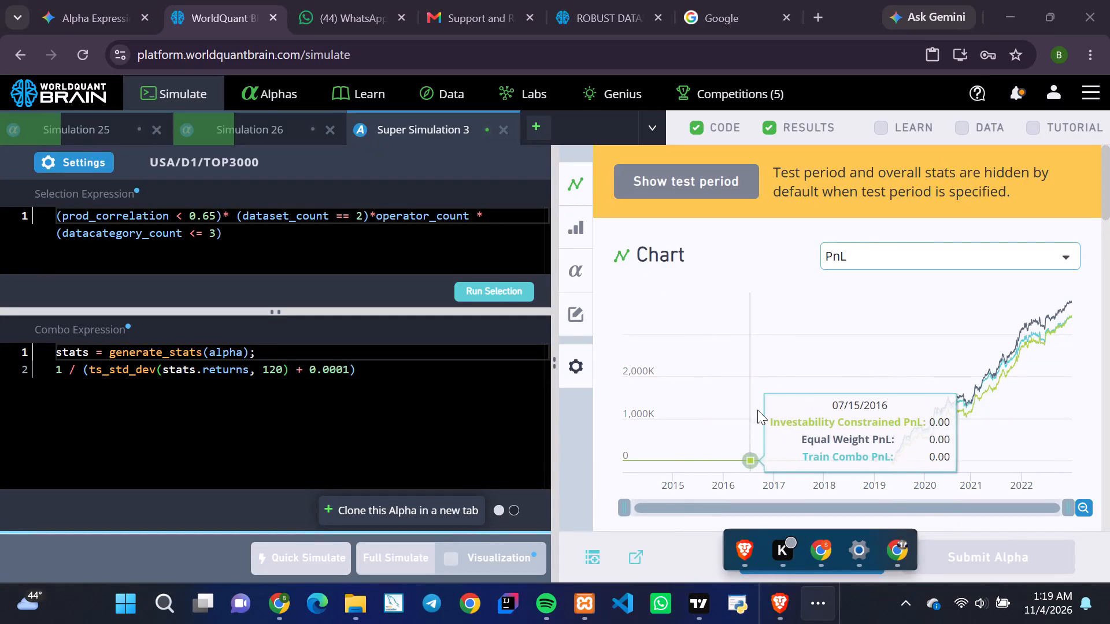
# Reveal the test period and overall stats in the Super Simulation 3 results.
pyautogui.click(760, 361)
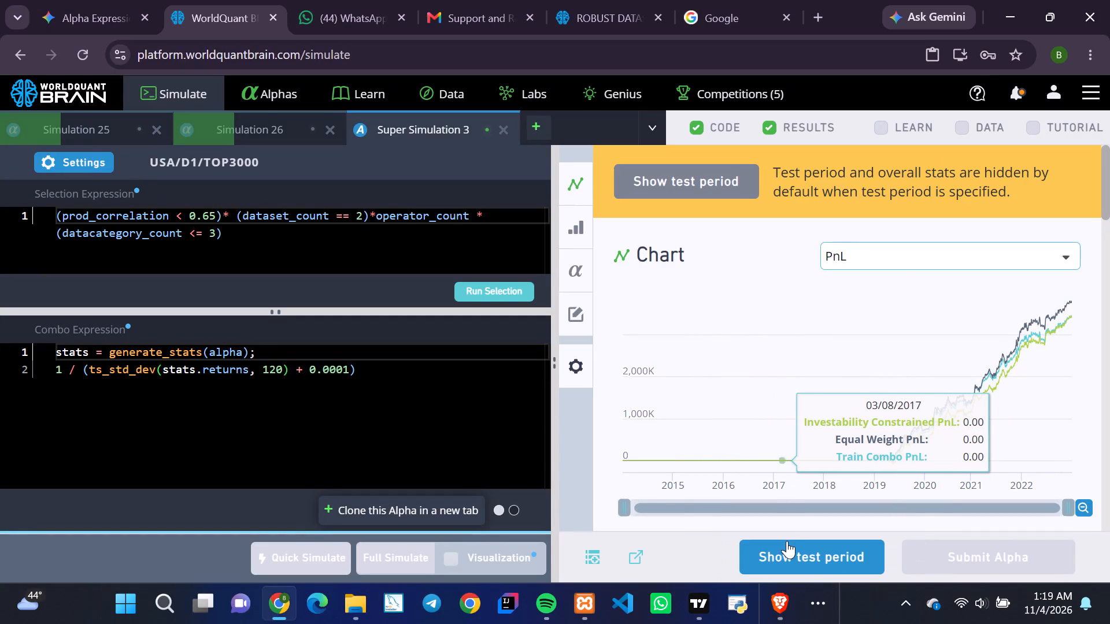
pyautogui.click(787, 555)
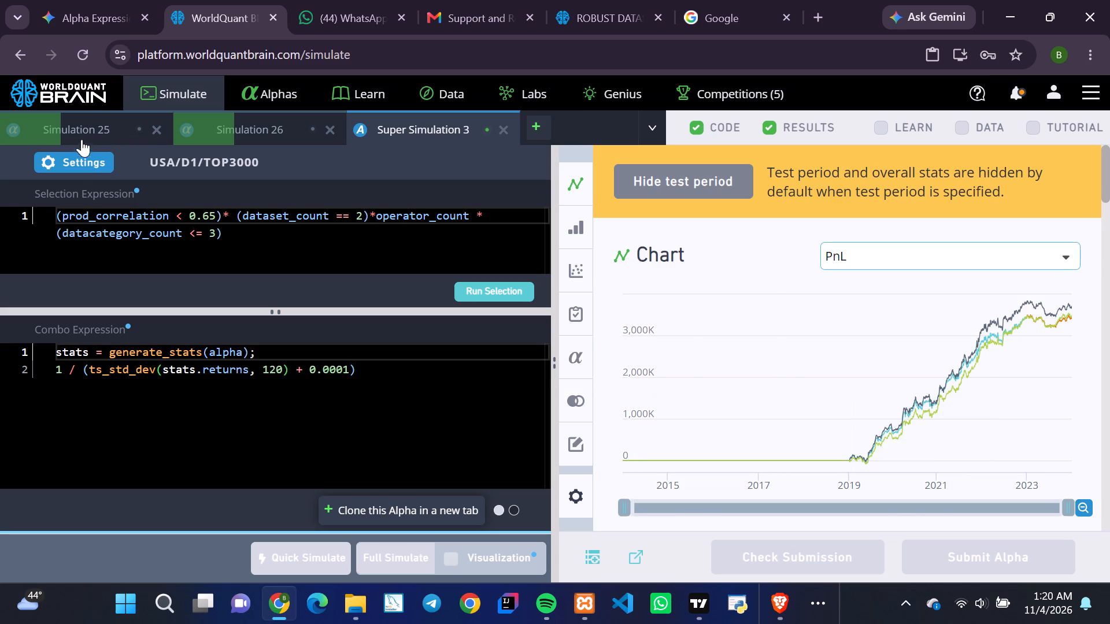
# Change the neutralization of Super Simulation 3 to Statistical and apply the settings.
pyautogui.click(79, 158)
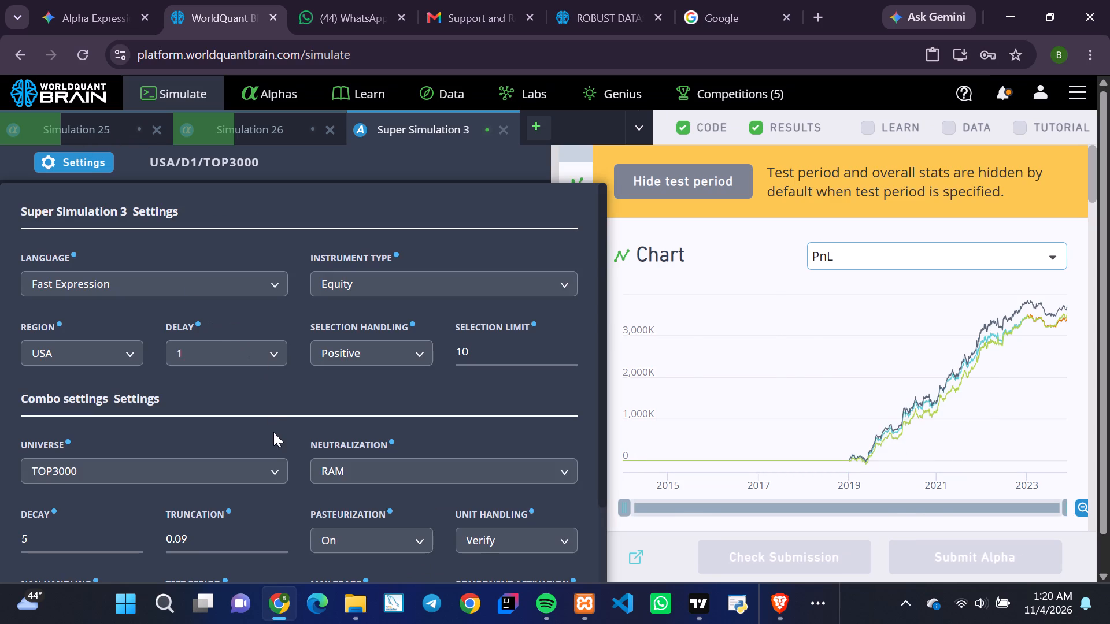
pyautogui.click(568, 469)
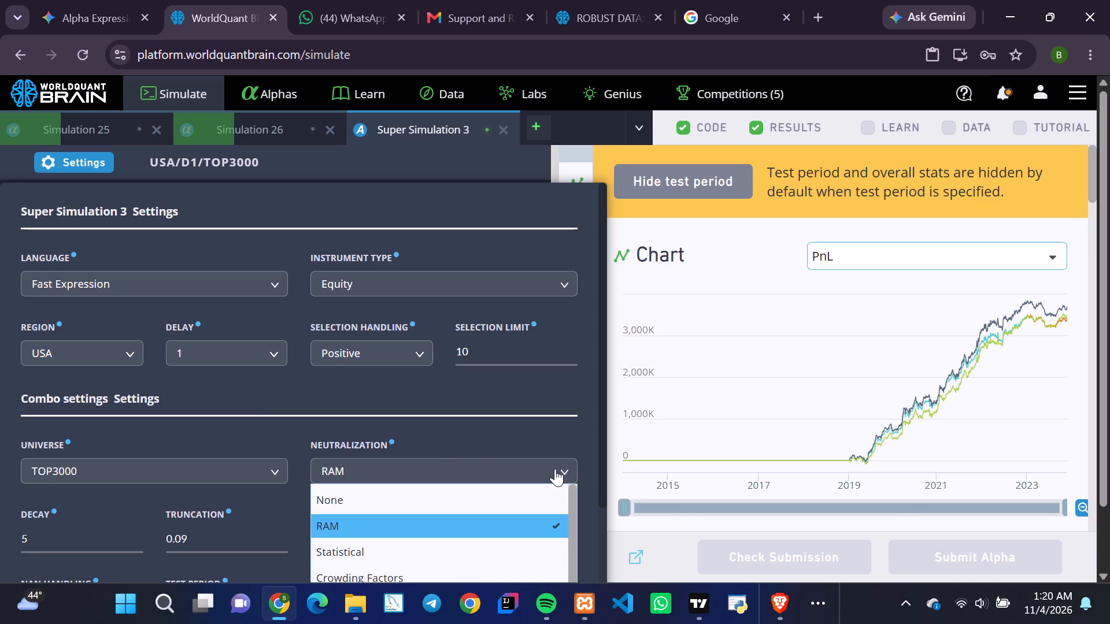
pyautogui.click(348, 544)
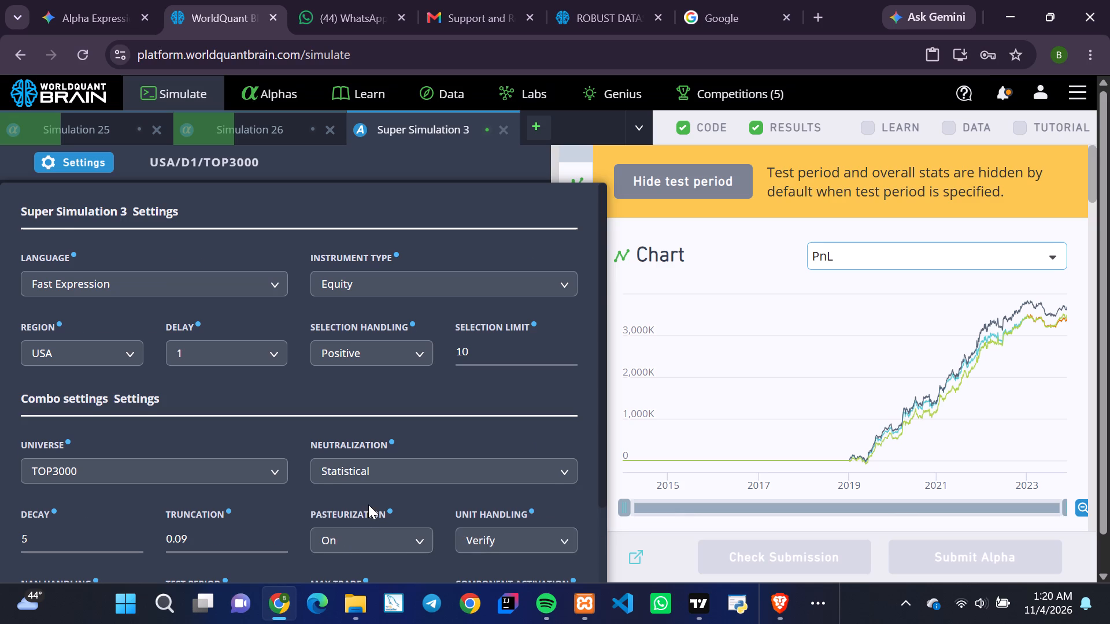
pyautogui.scroll(-3, 368, 504)
pyautogui.click(452, 575)
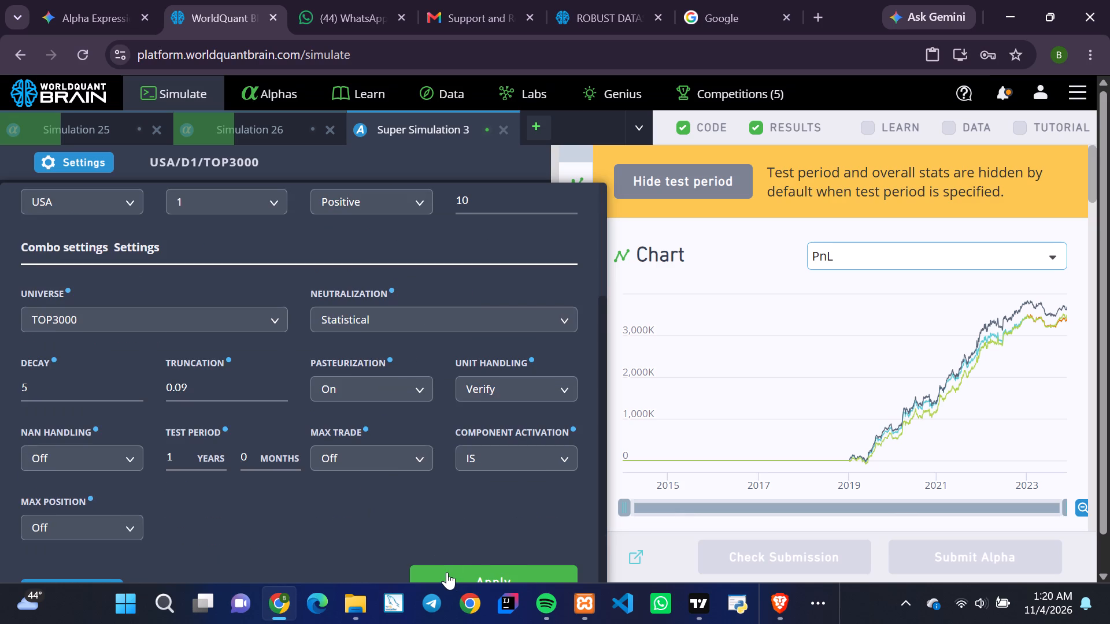
pyautogui.click(447, 572)
# Start a full simulation of Super Simulation 3 with Statistical neutralization.
pyautogui.click(405, 560)
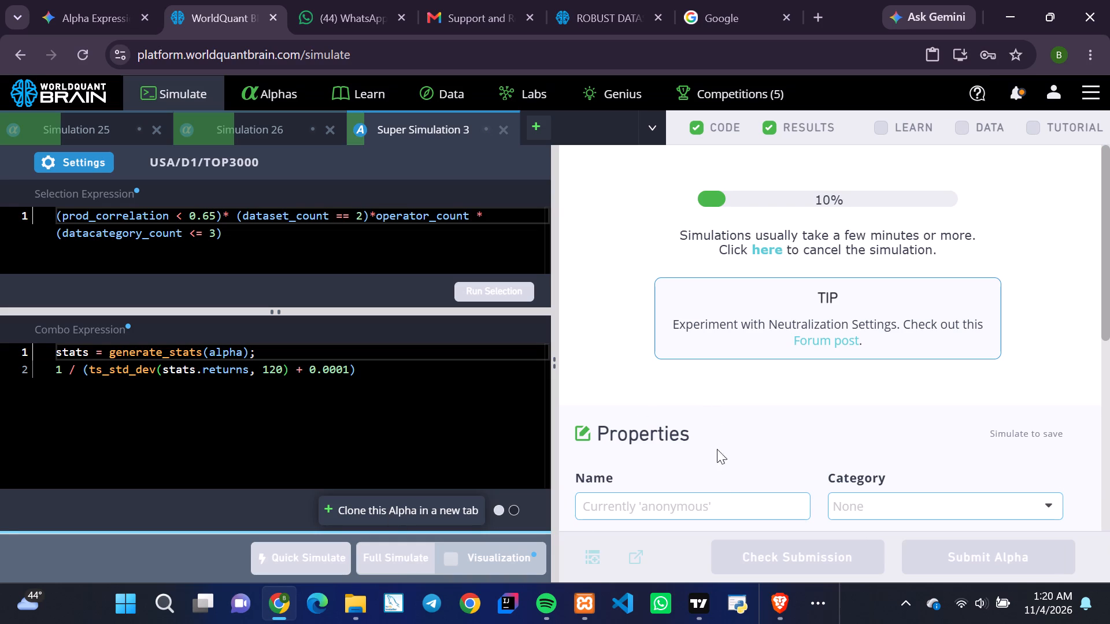
# Switch to the Brave browser and view the YouTube music video while the simulation runs.
pyautogui.click(783, 601)
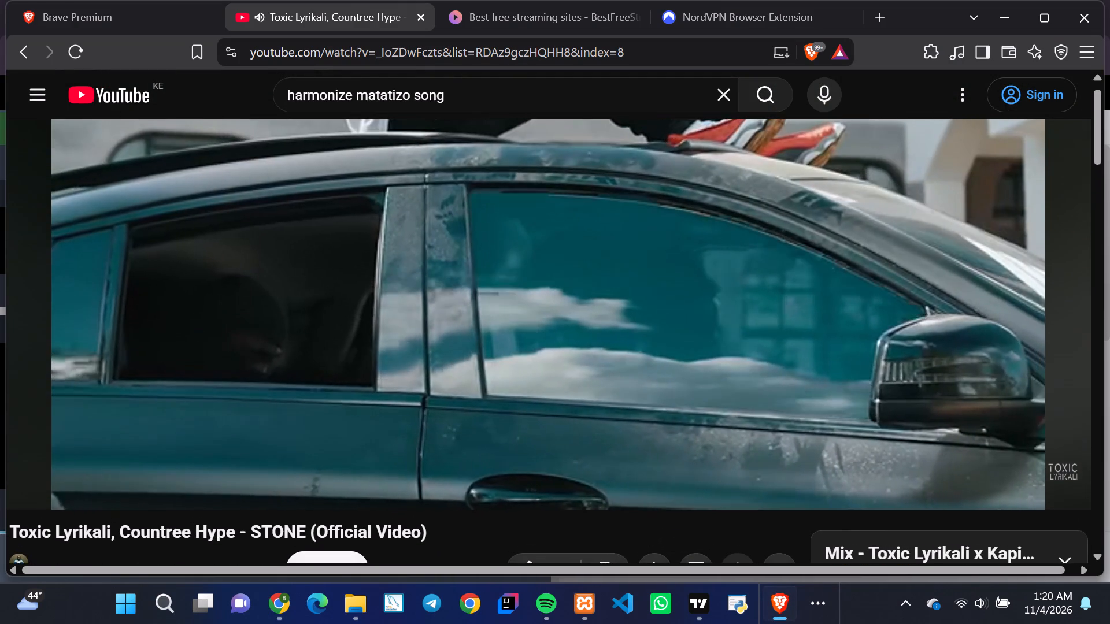
pyautogui.scroll(1, 672, 491)
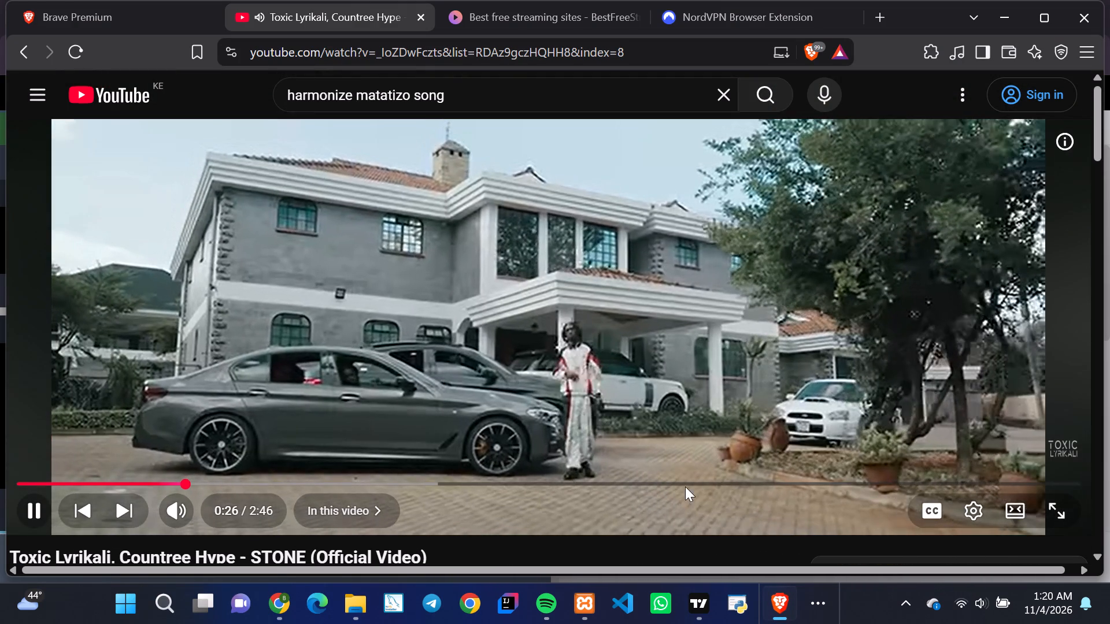
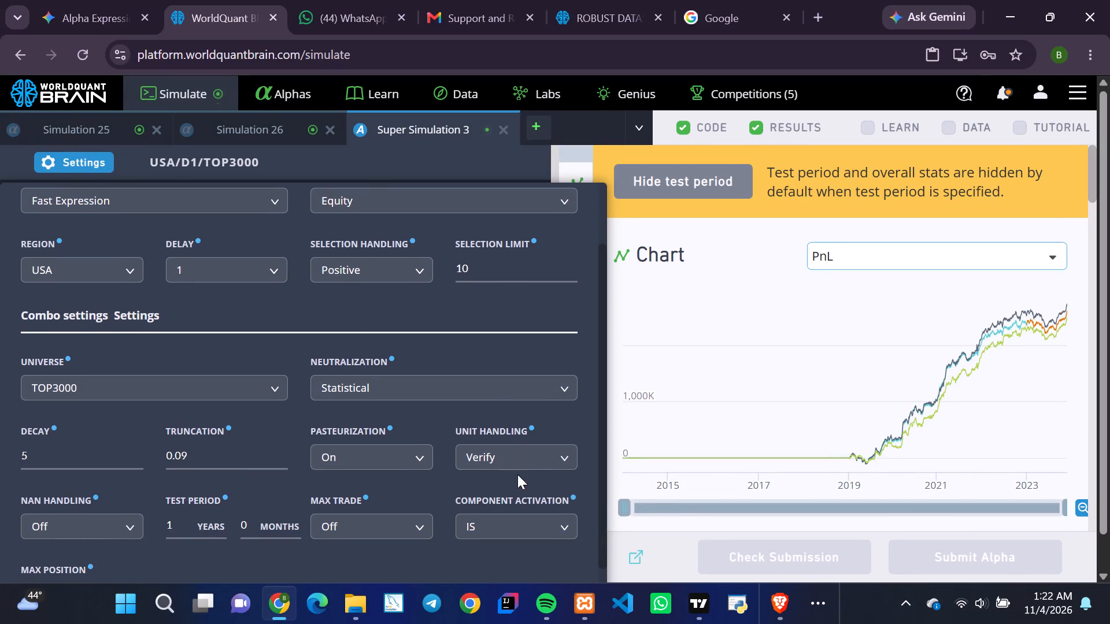
# Change the neutralization of Super Simulation 3 to Crowding Factors and apply the settings.
pyautogui.click(561, 391)
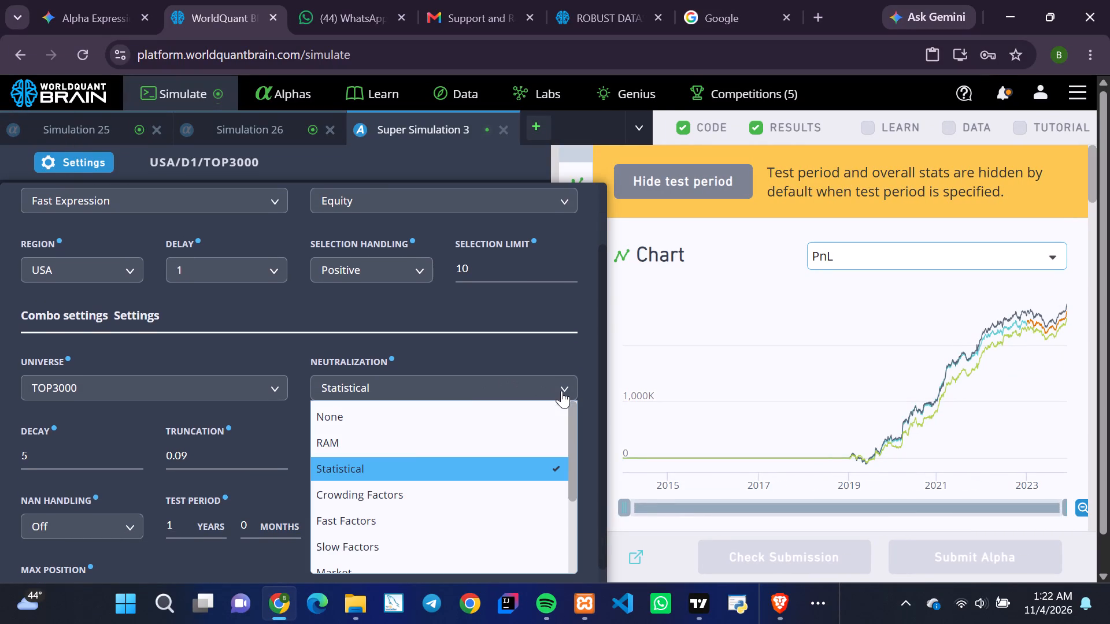
pyautogui.click(361, 496)
pyautogui.scroll(-3, 361, 496)
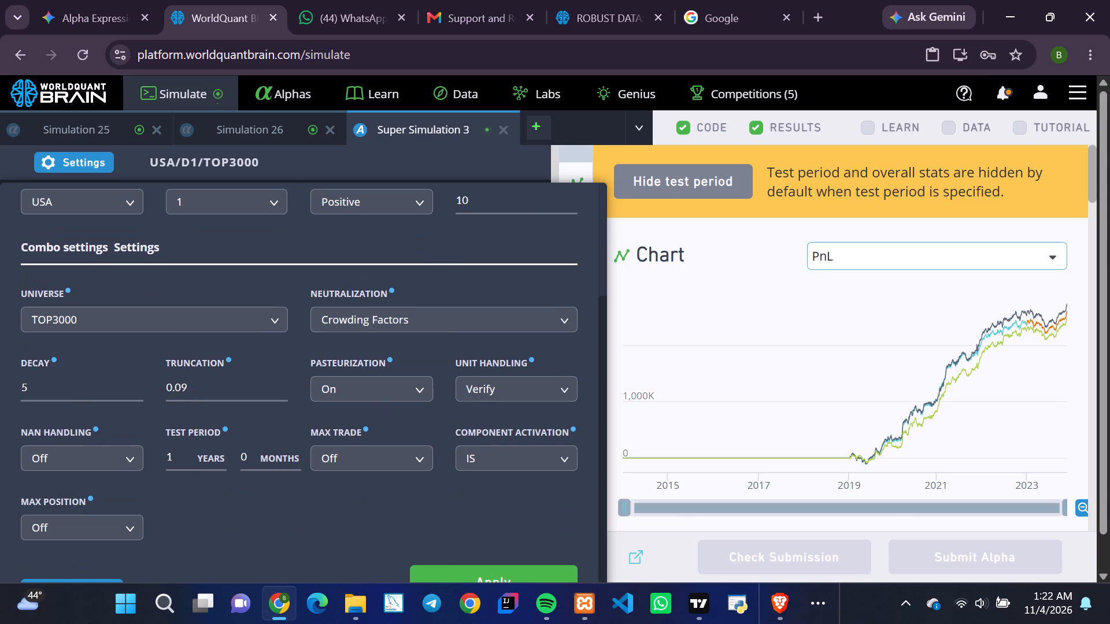
pyautogui.click(446, 570)
# Start a full simulation of Super Simulation 3 with Crowding Factors neutralization.
pyautogui.click(396, 570)
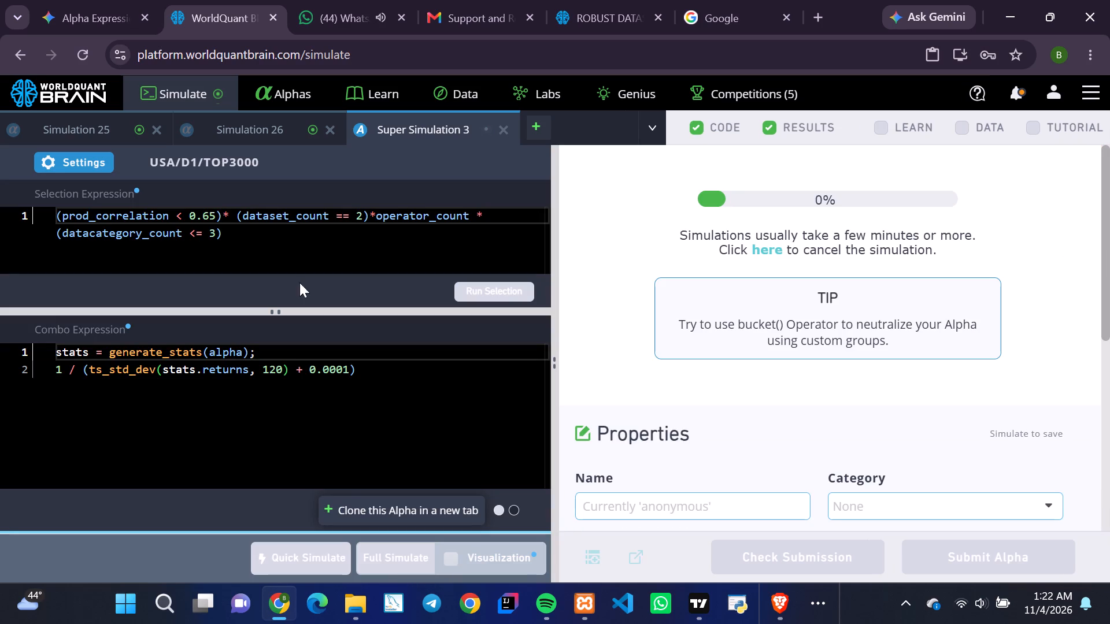
# Change the neutralization of Simulation 26 to Crowding Factors, apply it and start a full simulation.
pyautogui.click(272, 122)
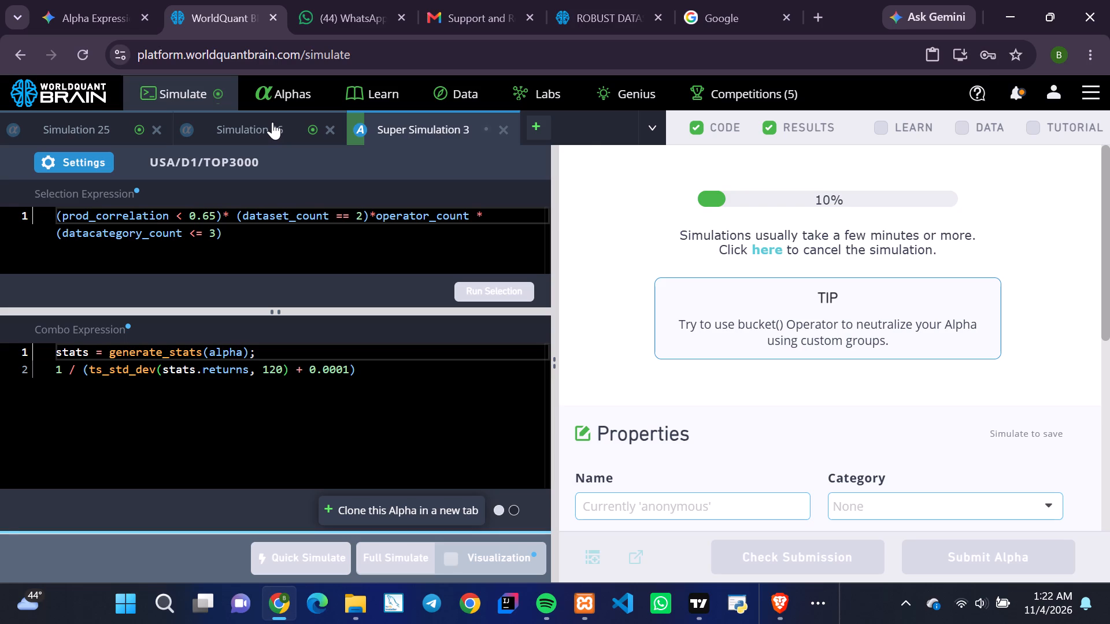
pyautogui.scroll(-3, 701, 371)
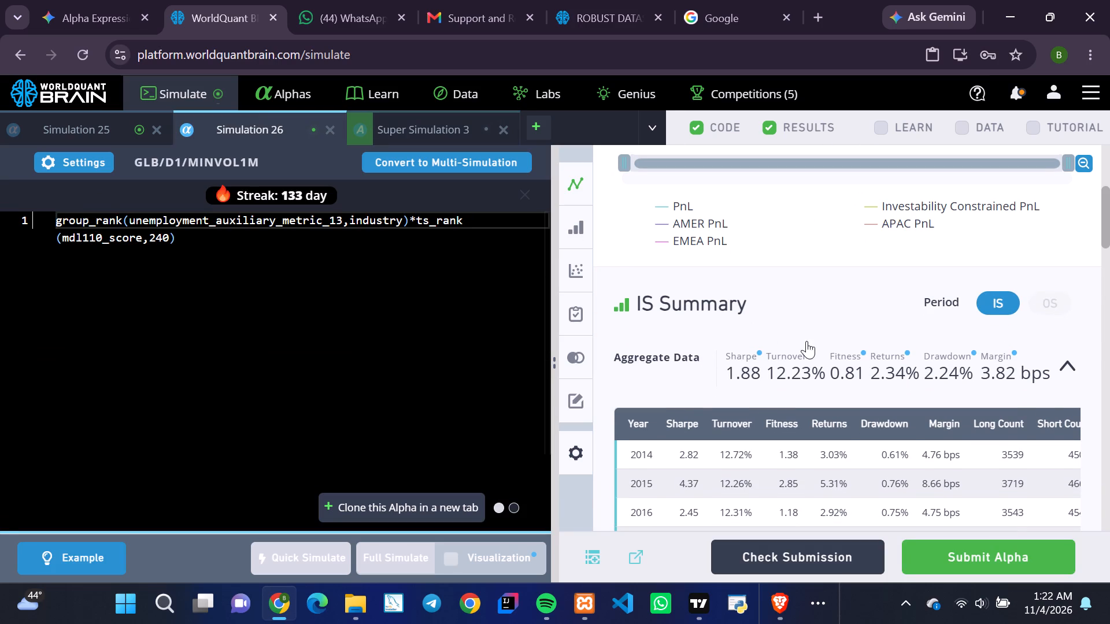
pyautogui.scroll(-6, 824, 343)
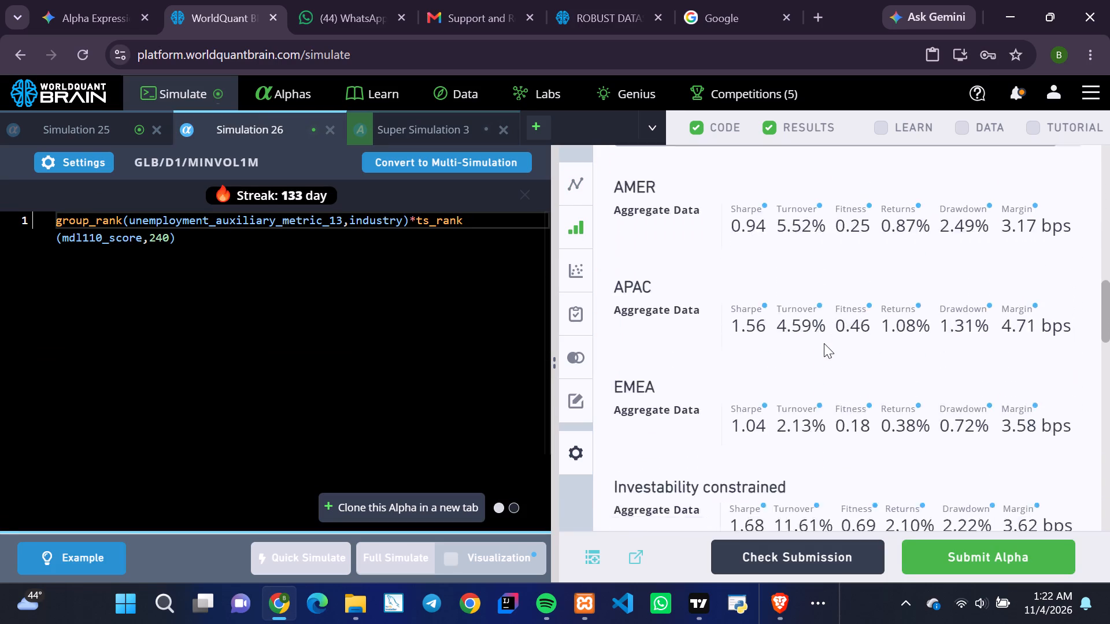
pyautogui.scroll(-5, 824, 343)
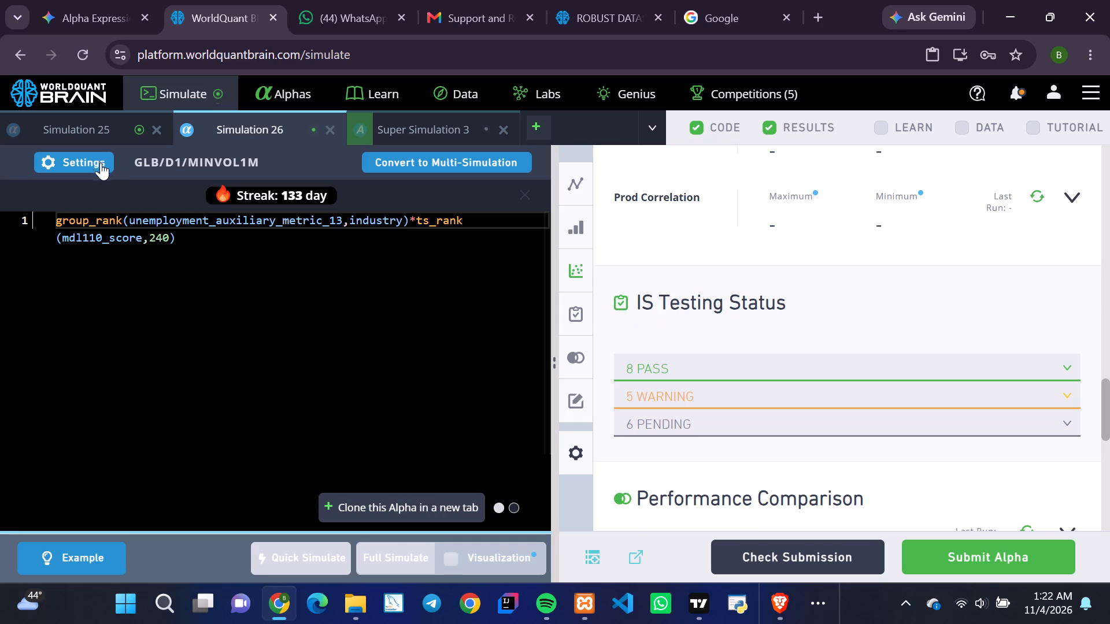
pyautogui.click(87, 161)
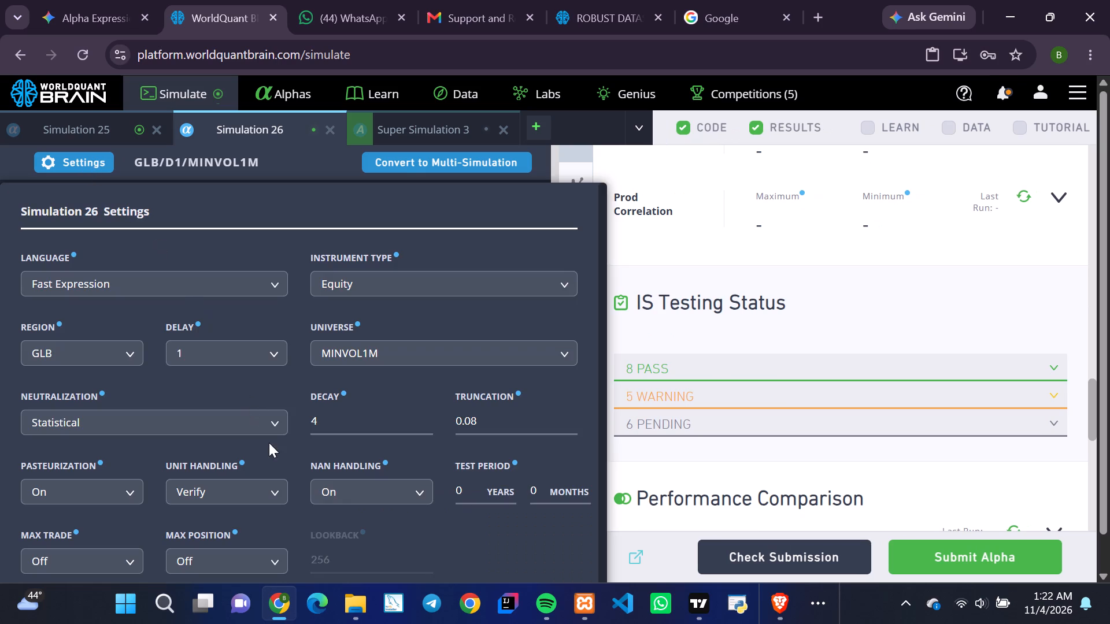
pyautogui.click(276, 422)
pyautogui.click(59, 183)
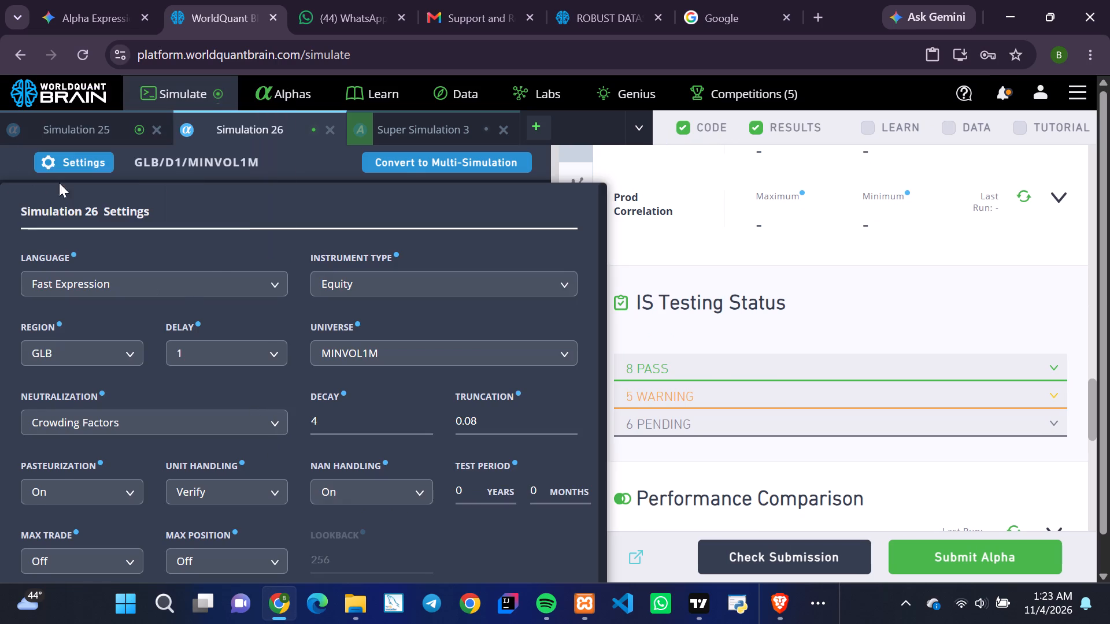
pyautogui.scroll(-4, 304, 364)
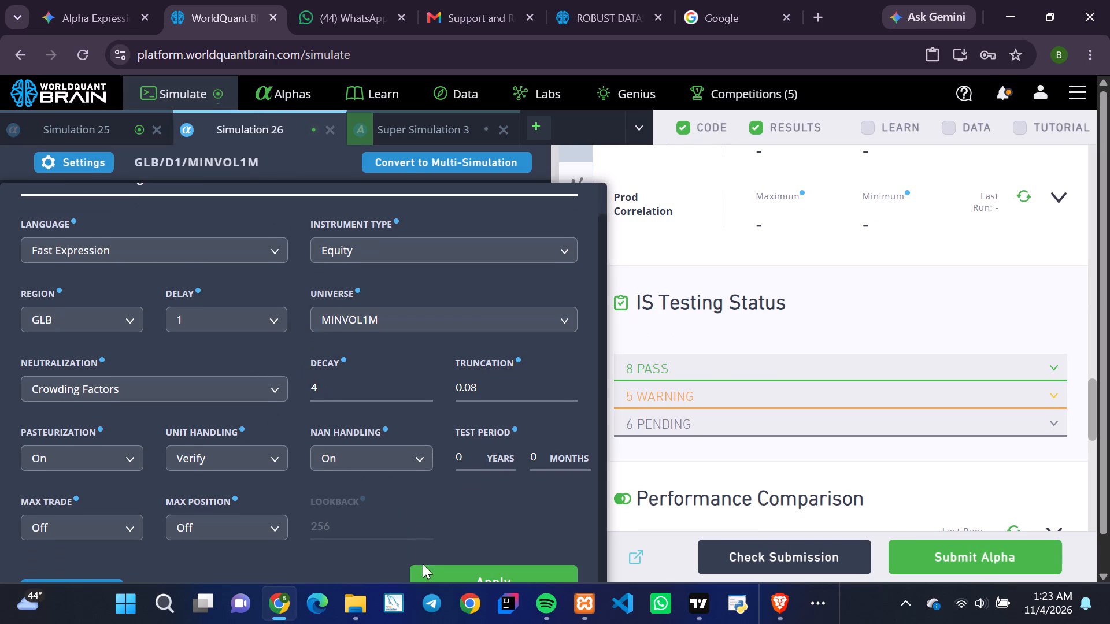
pyautogui.click(431, 573)
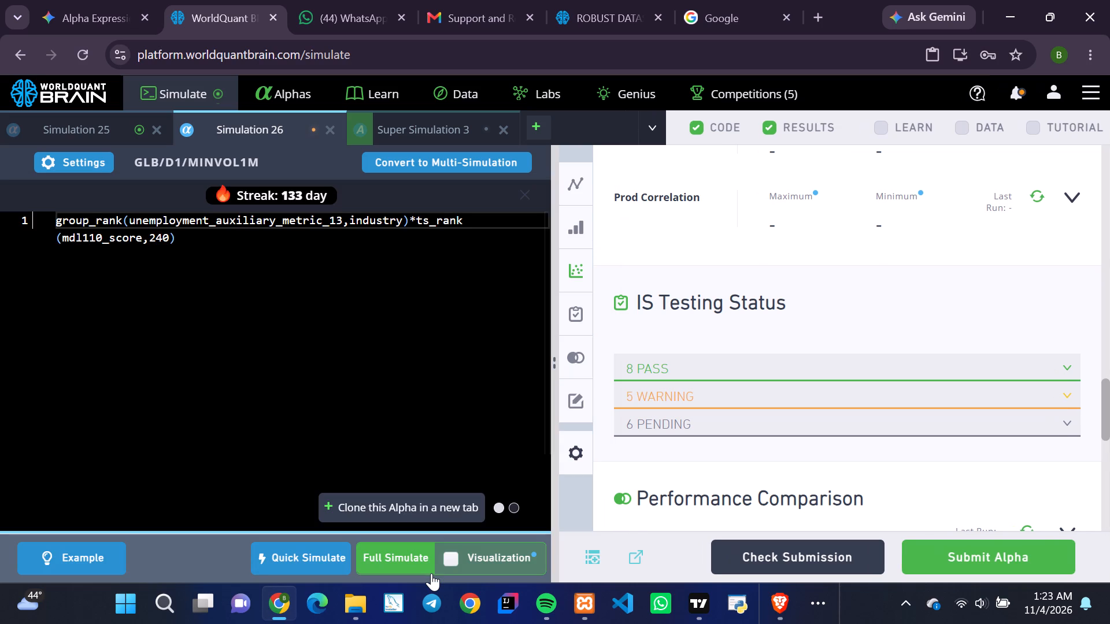
pyautogui.click(393, 558)
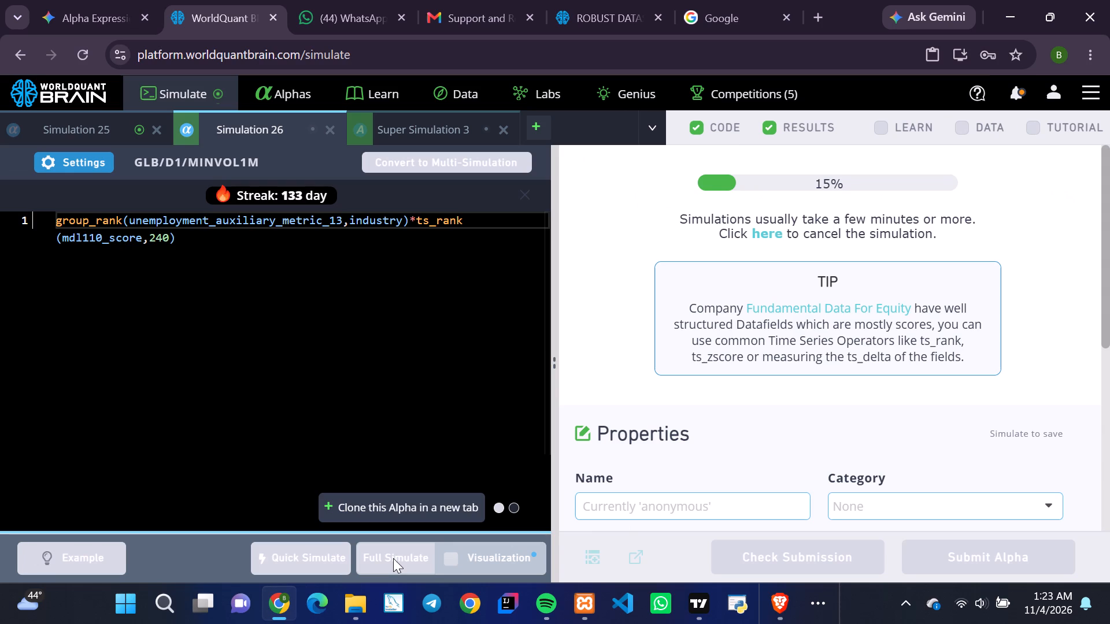
# Reveal the test period of Simulation 25 and review its IS-period yearly stats and the testing status warnings.
pyautogui.click(76, 125)
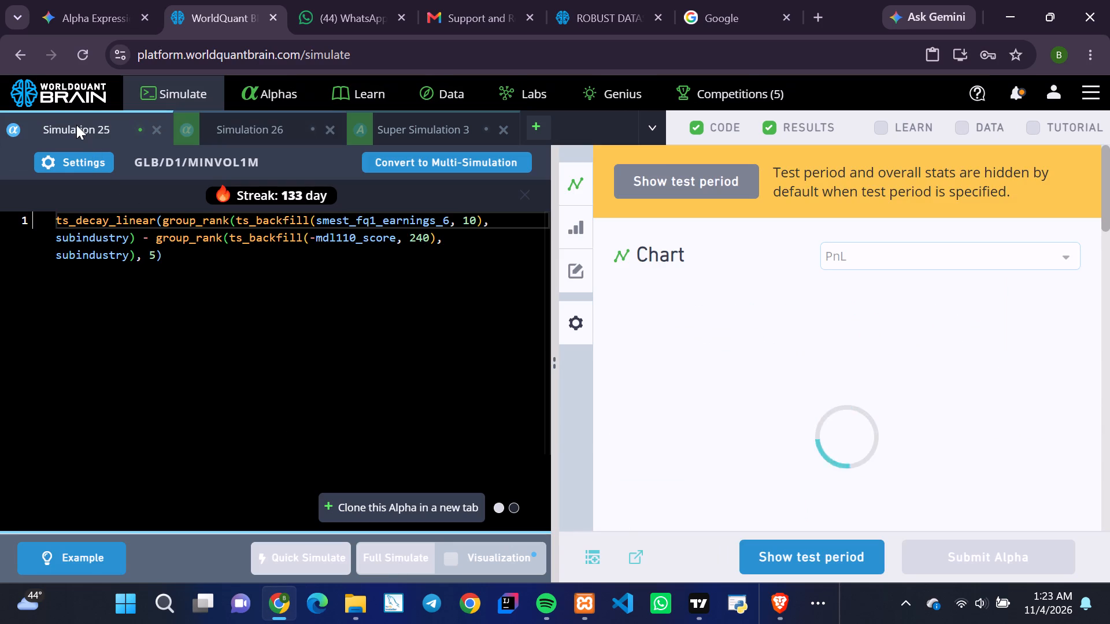
pyautogui.click(802, 553)
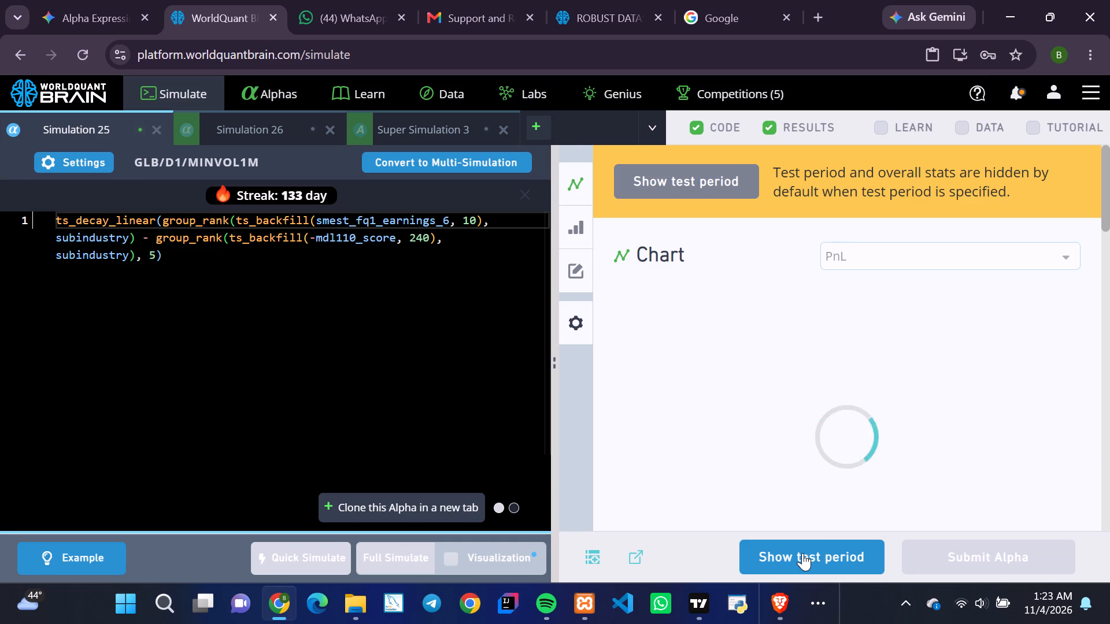
pyautogui.scroll(-3, 894, 376)
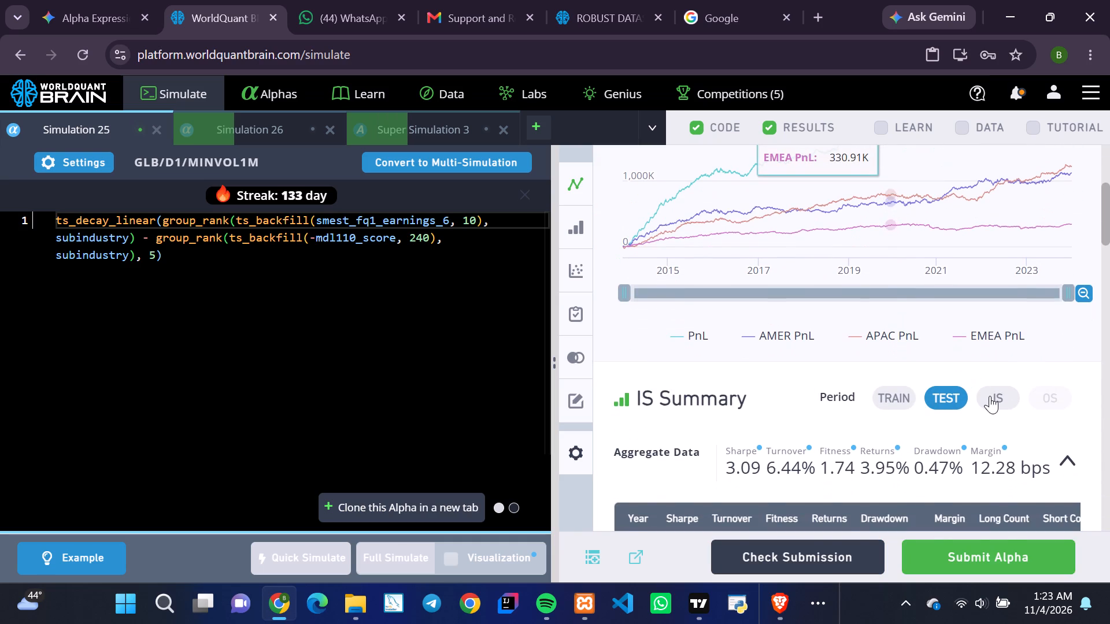
pyautogui.click(990, 401)
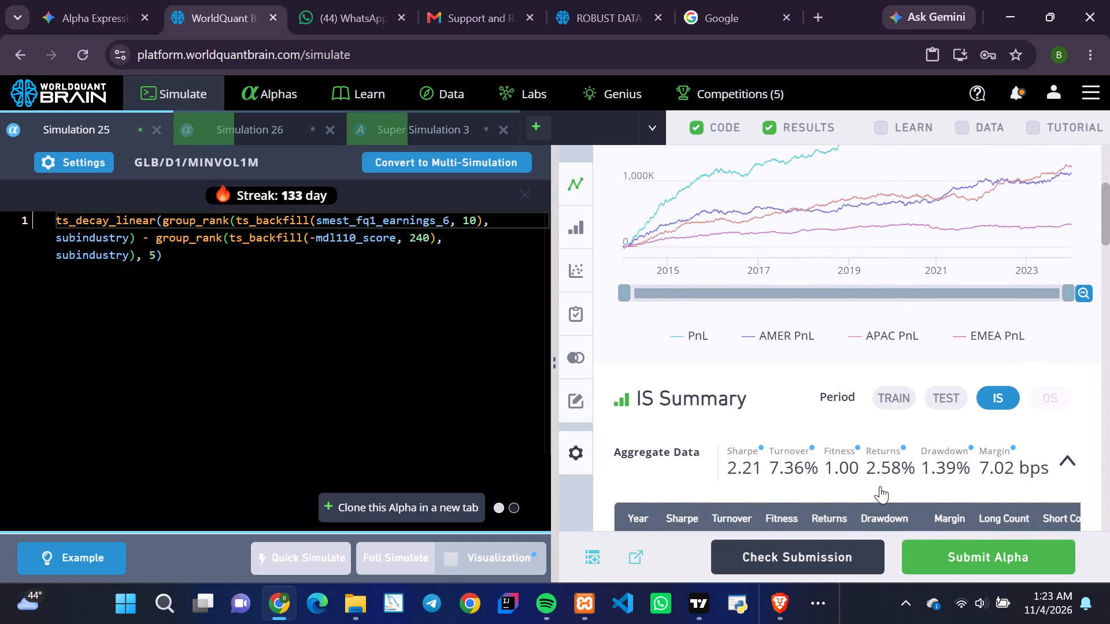
pyautogui.scroll(-4, 880, 486)
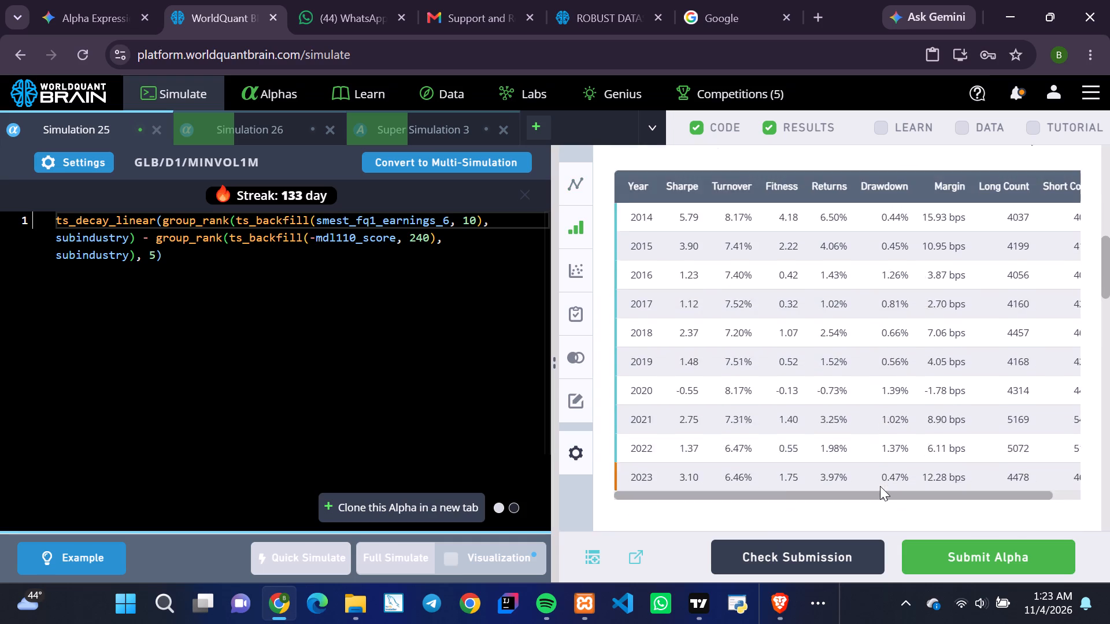
pyautogui.scroll(-9, 880, 486)
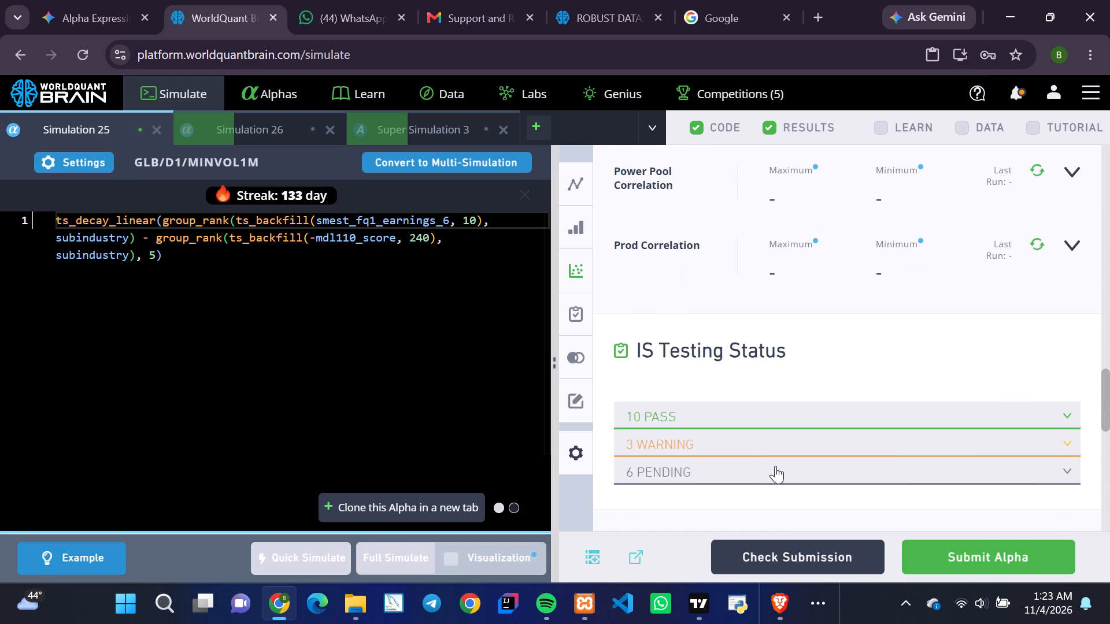
pyautogui.click(745, 441)
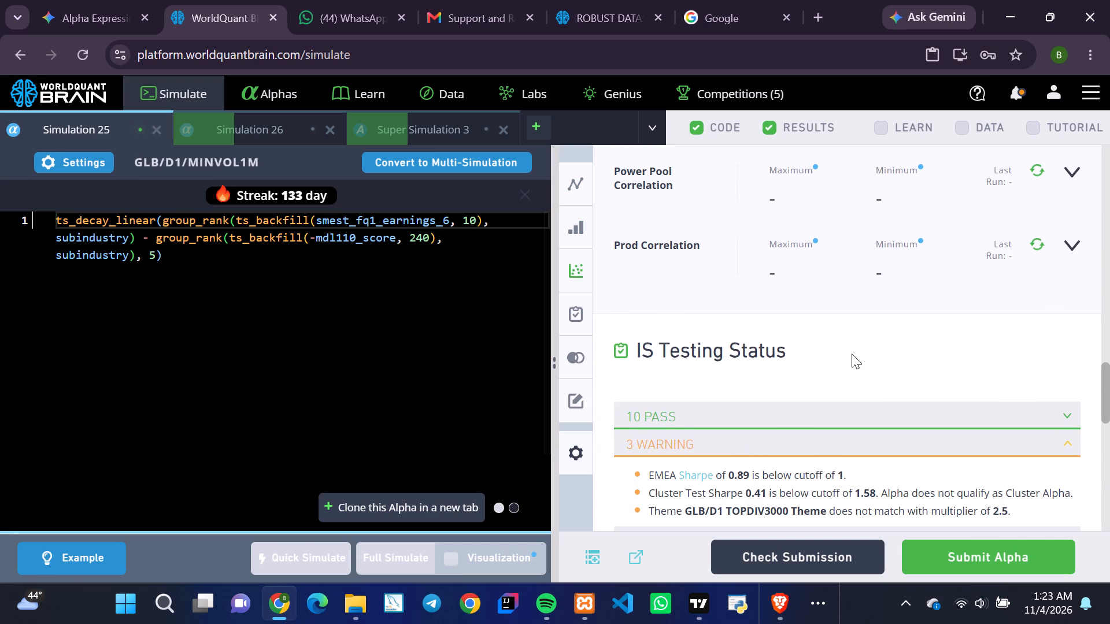
# Run the Prod Correlation and Power Pool Correlation checks for Simulation 25.
pyautogui.scroll(1, 852, 354)
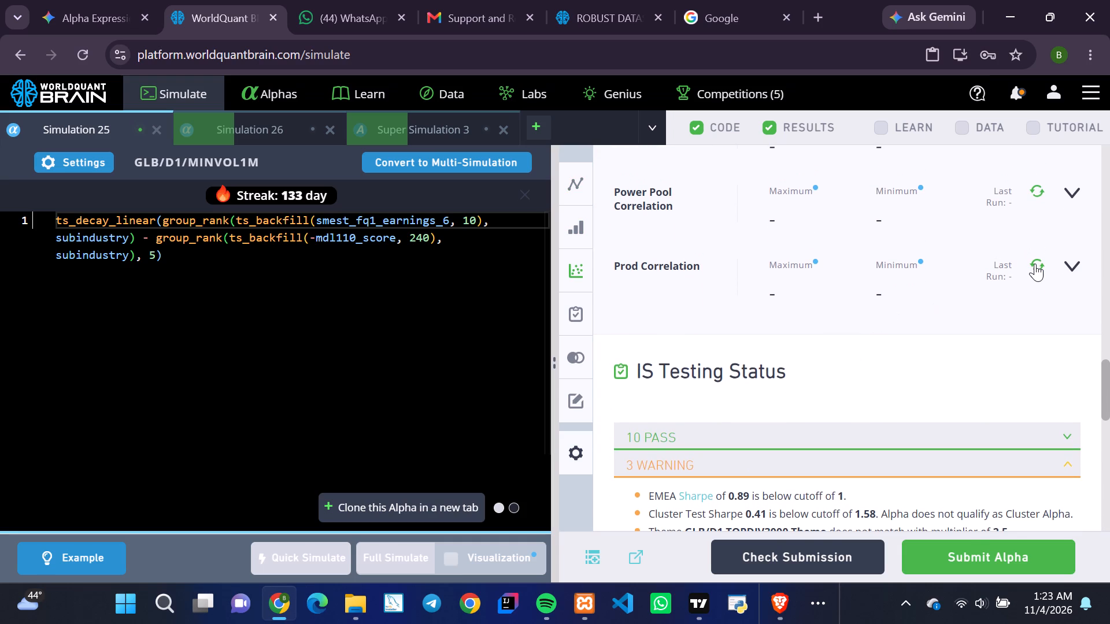
pyautogui.click(1035, 261)
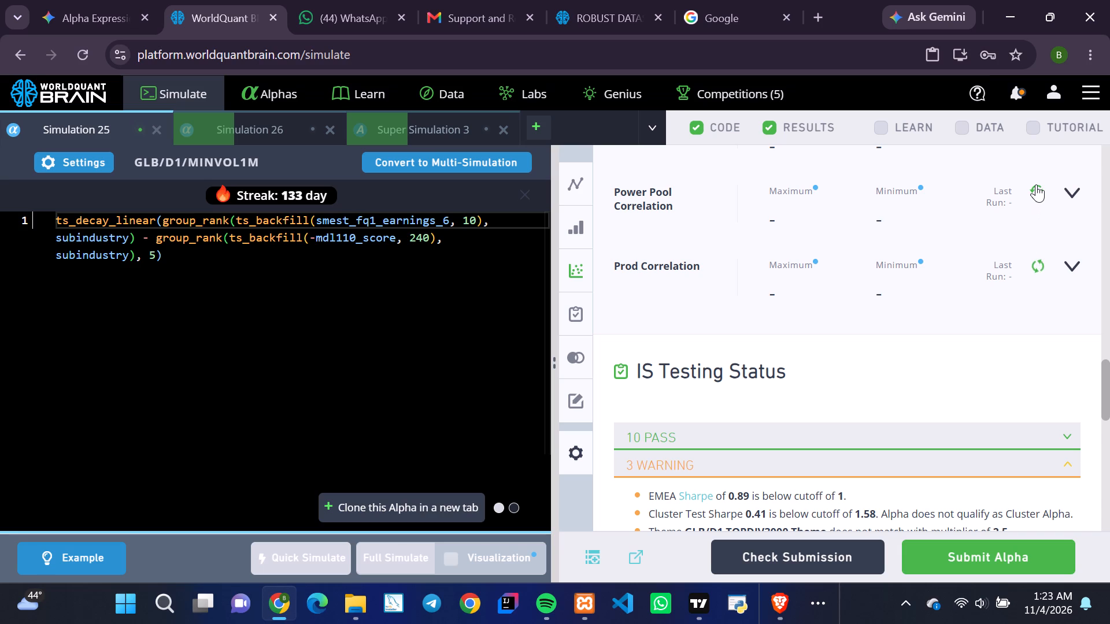
pyautogui.click(1036, 184)
# Run the Performance Comparison for Simulation 25 and examine it together with the alpha's correlation results.
pyautogui.scroll(-6, 1001, 248)
pyautogui.scroll(1, 1001, 248)
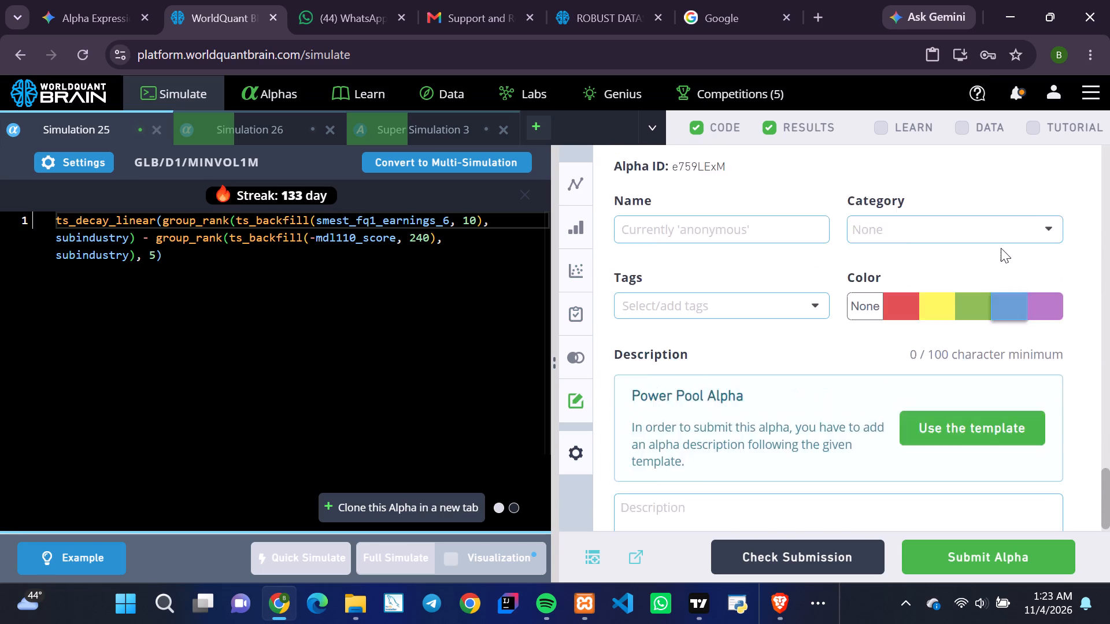
pyautogui.scroll(2, 1001, 248)
pyautogui.click(1028, 284)
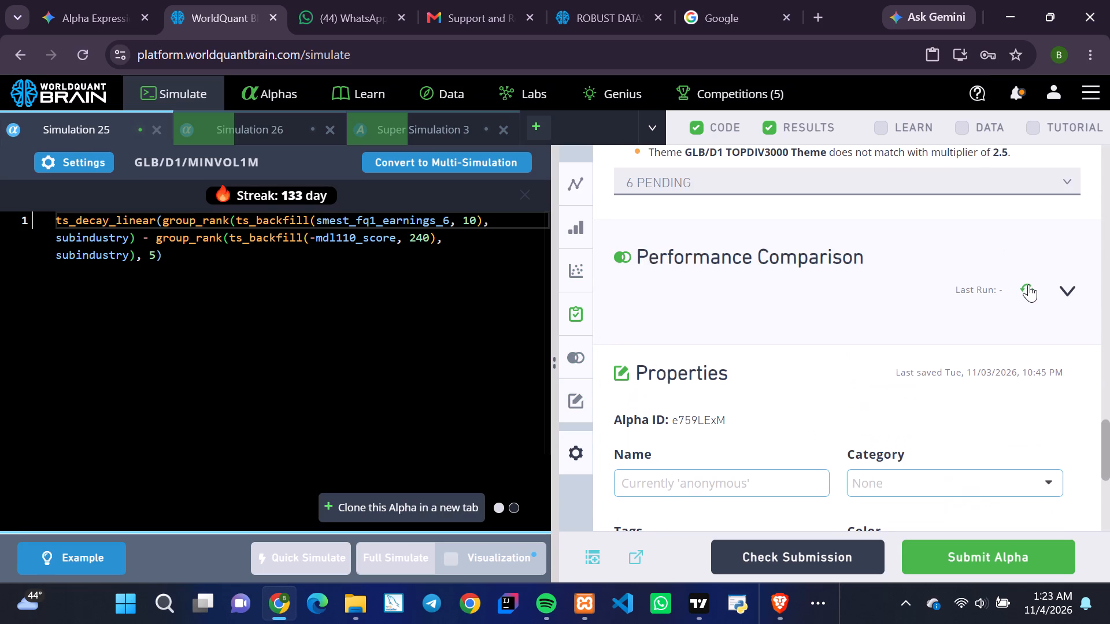
pyautogui.click(1067, 283)
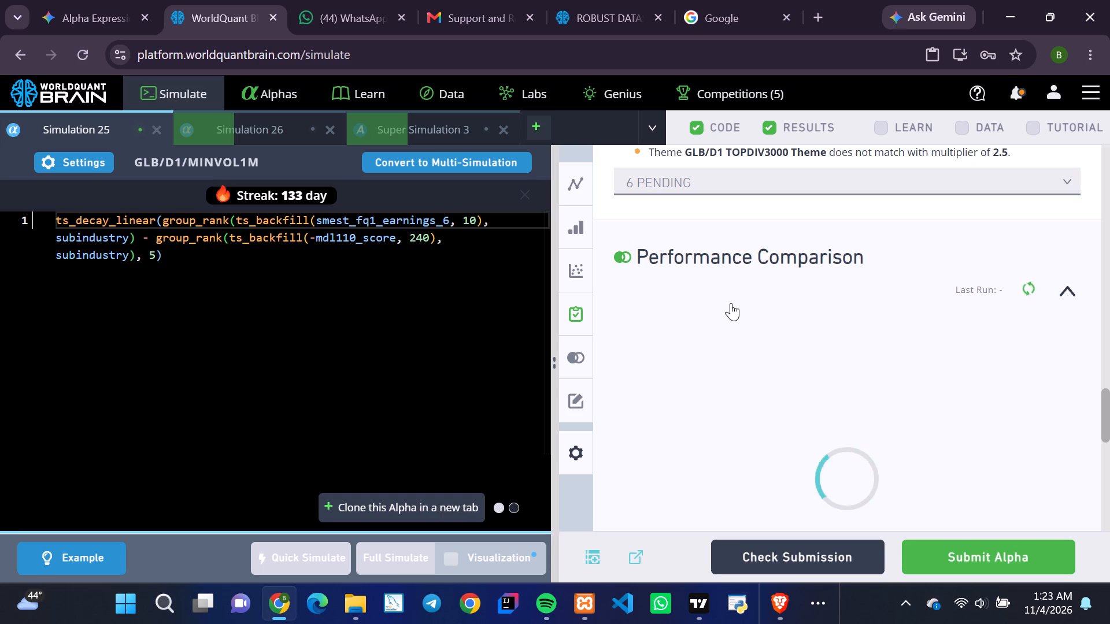
pyautogui.scroll(2, 731, 303)
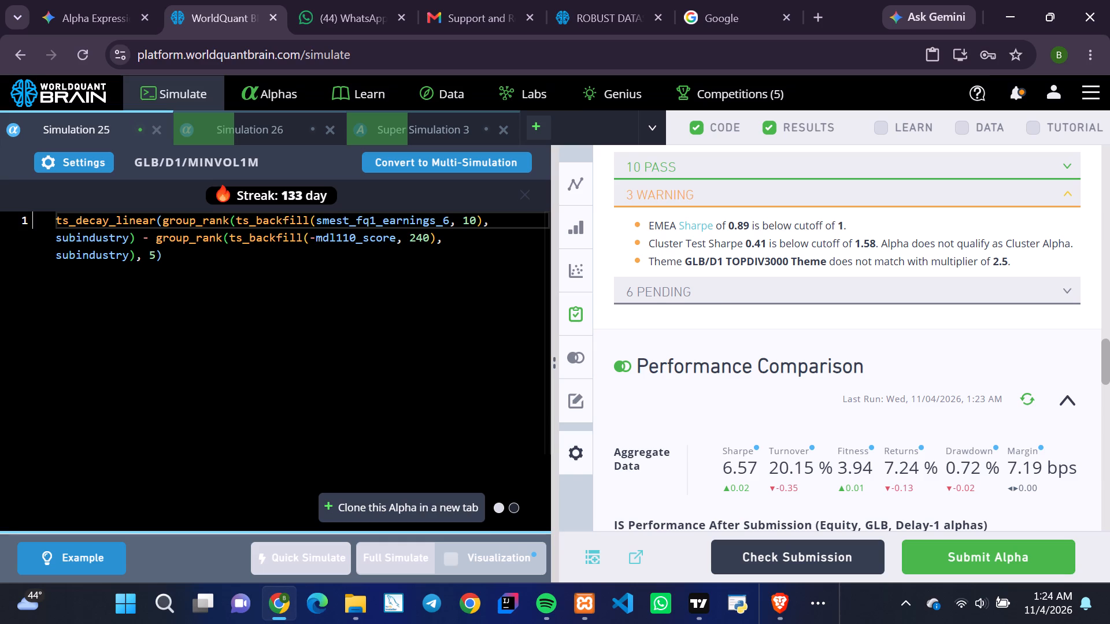
pyautogui.scroll(-2, 881, 329)
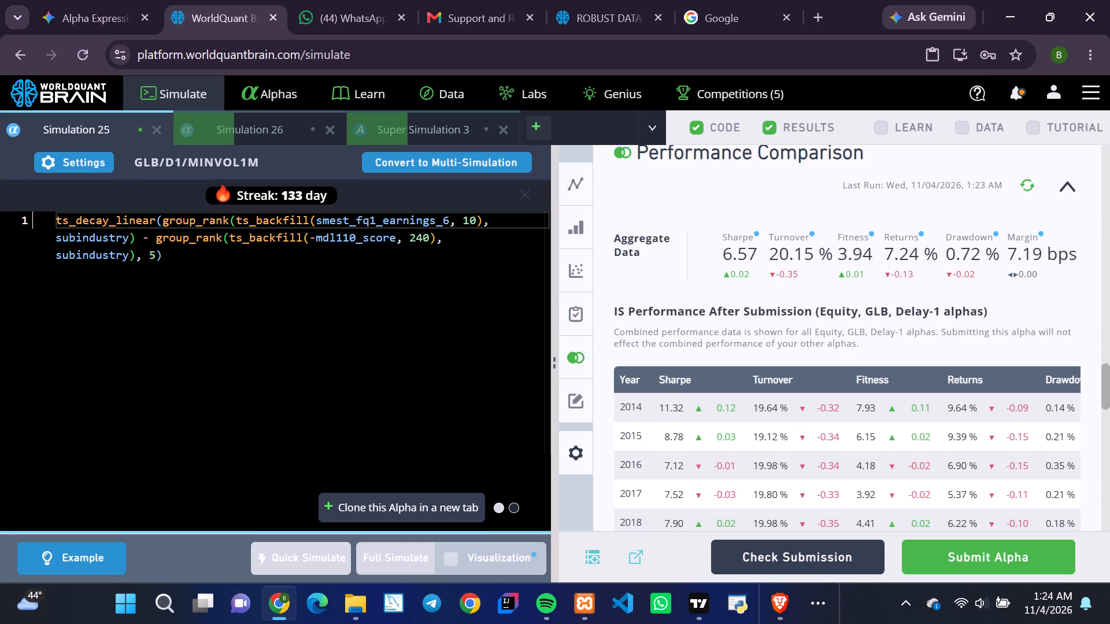
pyautogui.scroll(2, 881, 329)
pyautogui.scroll(-1, 881, 329)
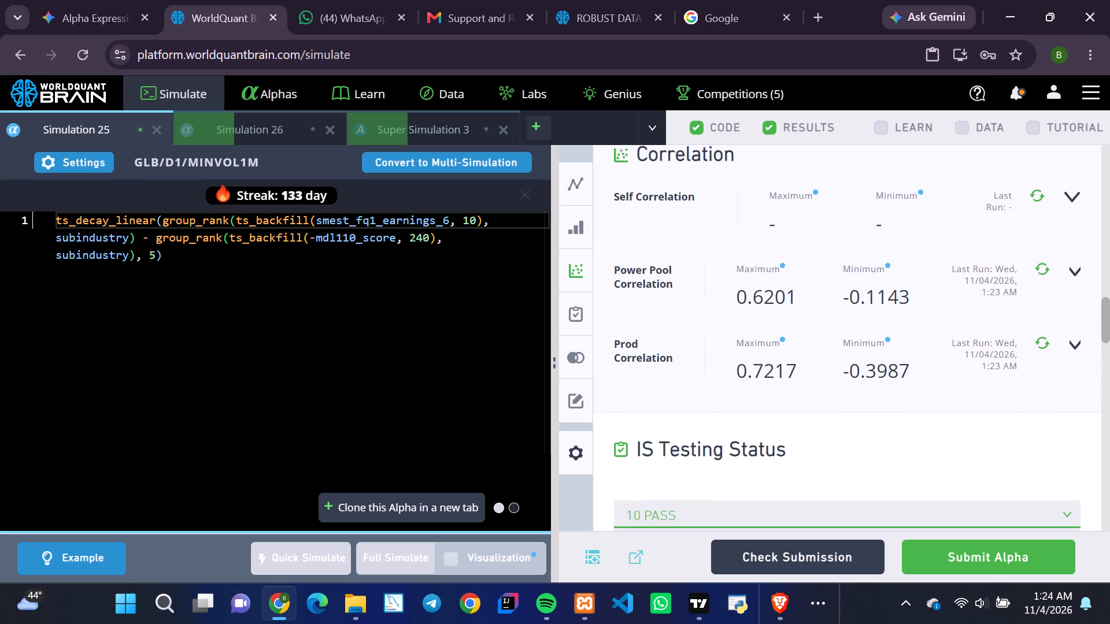
# Check the simulation settings of Simulation 25.
pyautogui.click(75, 158)
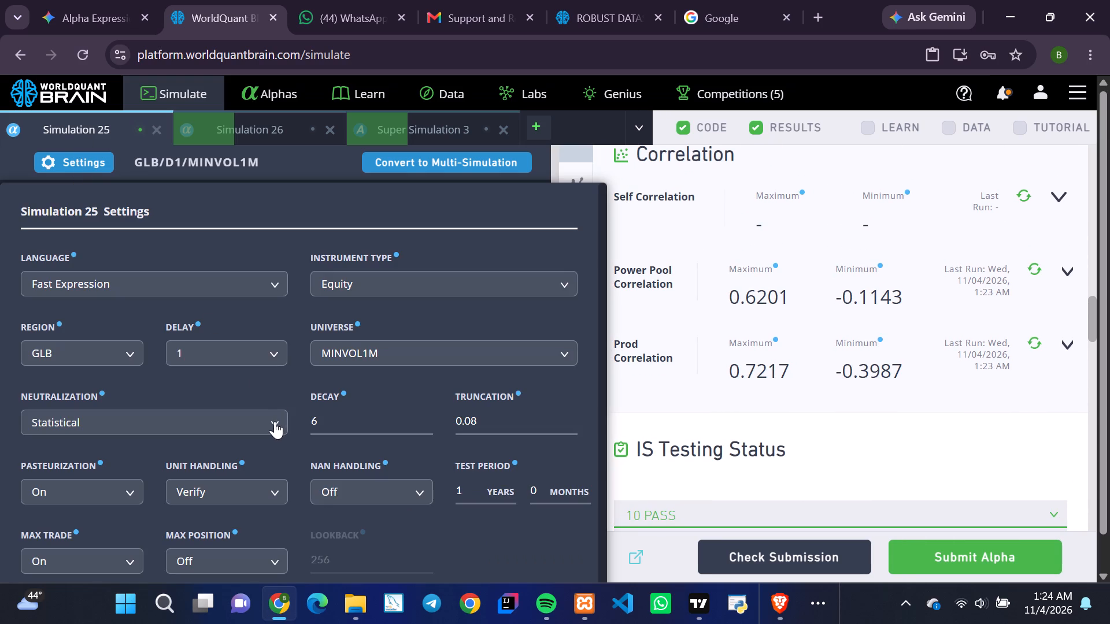
pyautogui.click(689, 318)
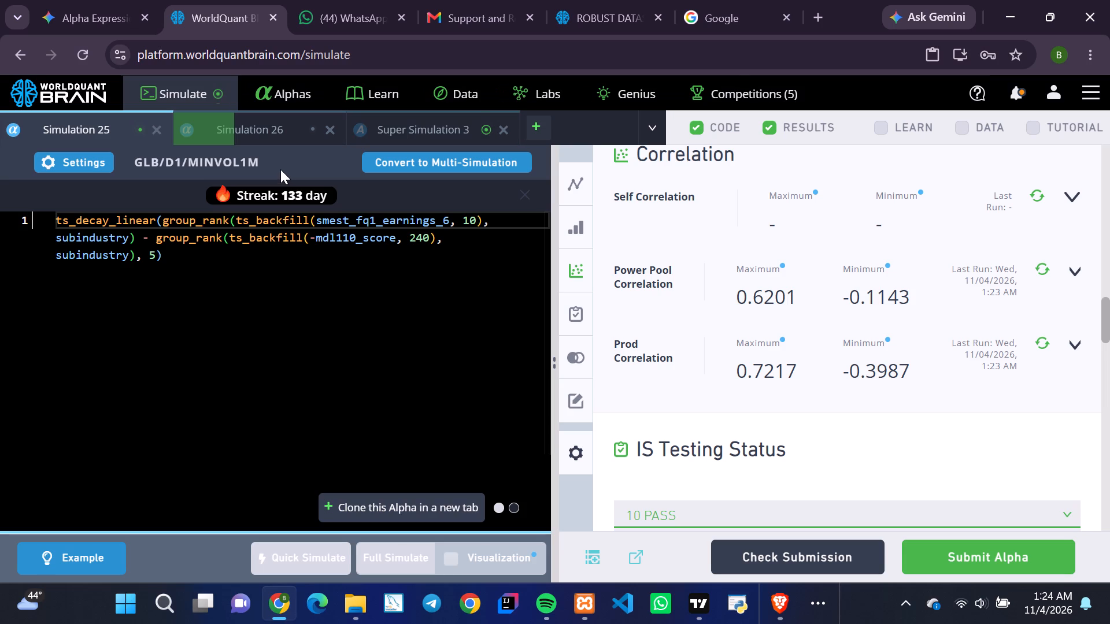
# Clone the Simulation 25 alpha into a new simulation tab.
pyautogui.click(393, 507)
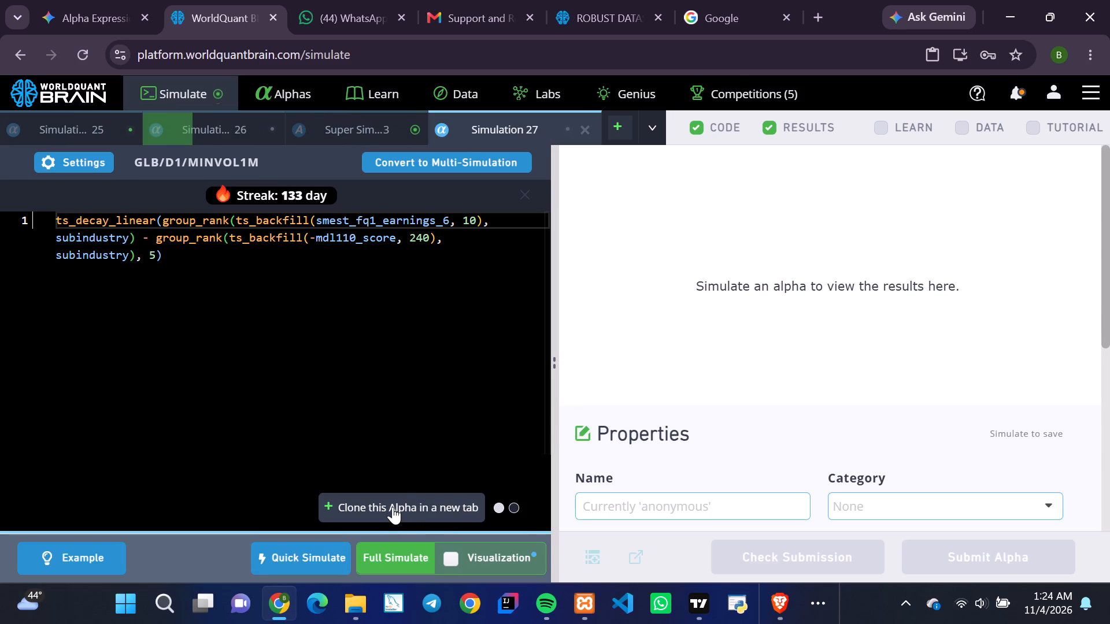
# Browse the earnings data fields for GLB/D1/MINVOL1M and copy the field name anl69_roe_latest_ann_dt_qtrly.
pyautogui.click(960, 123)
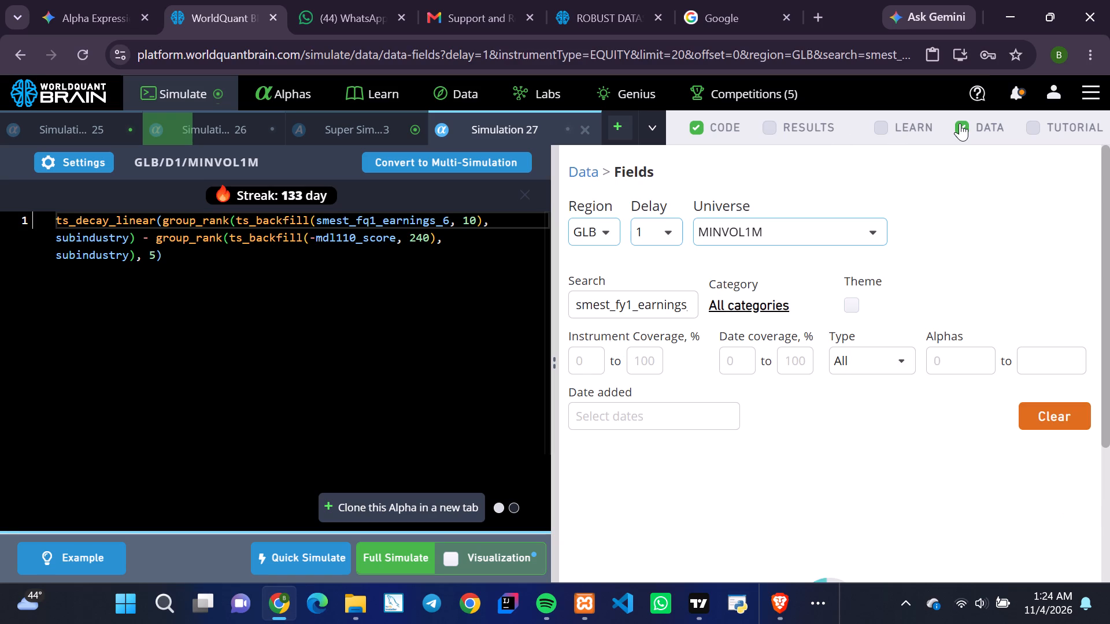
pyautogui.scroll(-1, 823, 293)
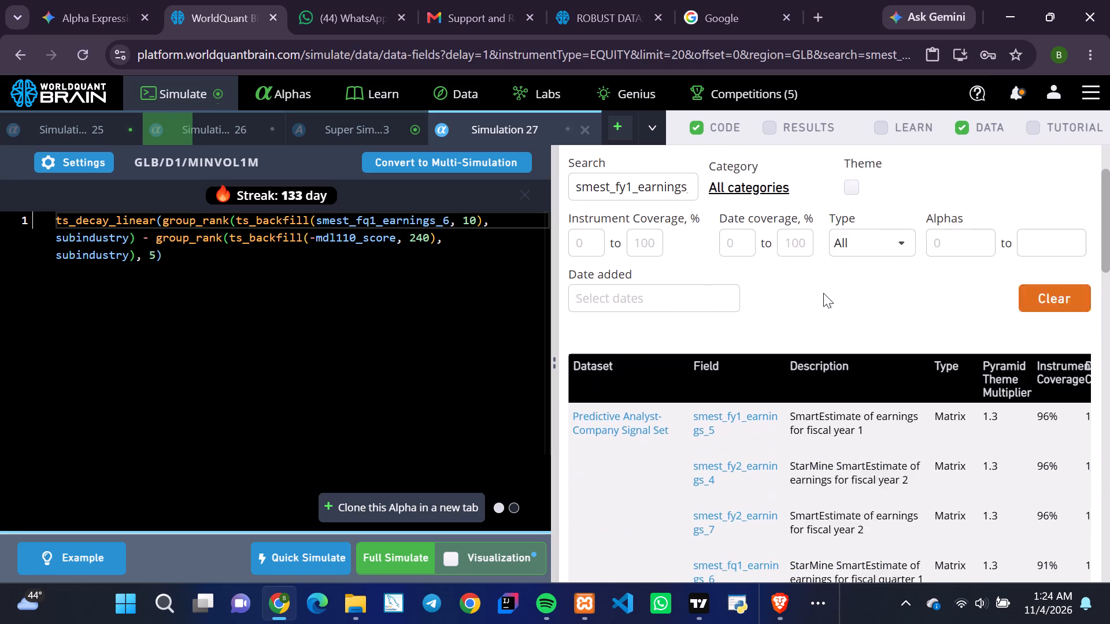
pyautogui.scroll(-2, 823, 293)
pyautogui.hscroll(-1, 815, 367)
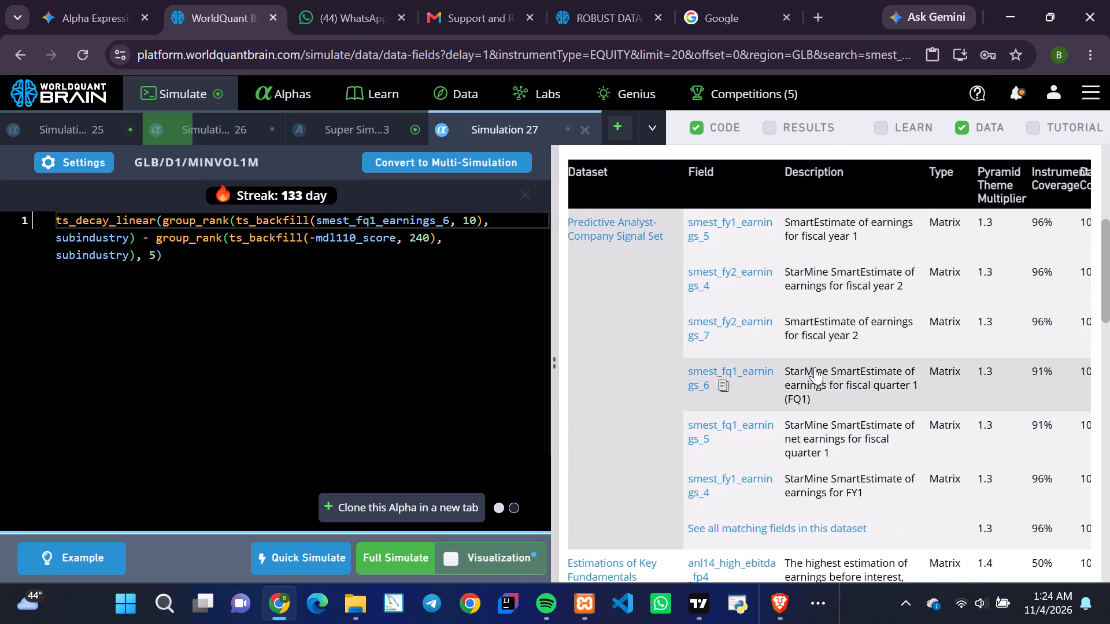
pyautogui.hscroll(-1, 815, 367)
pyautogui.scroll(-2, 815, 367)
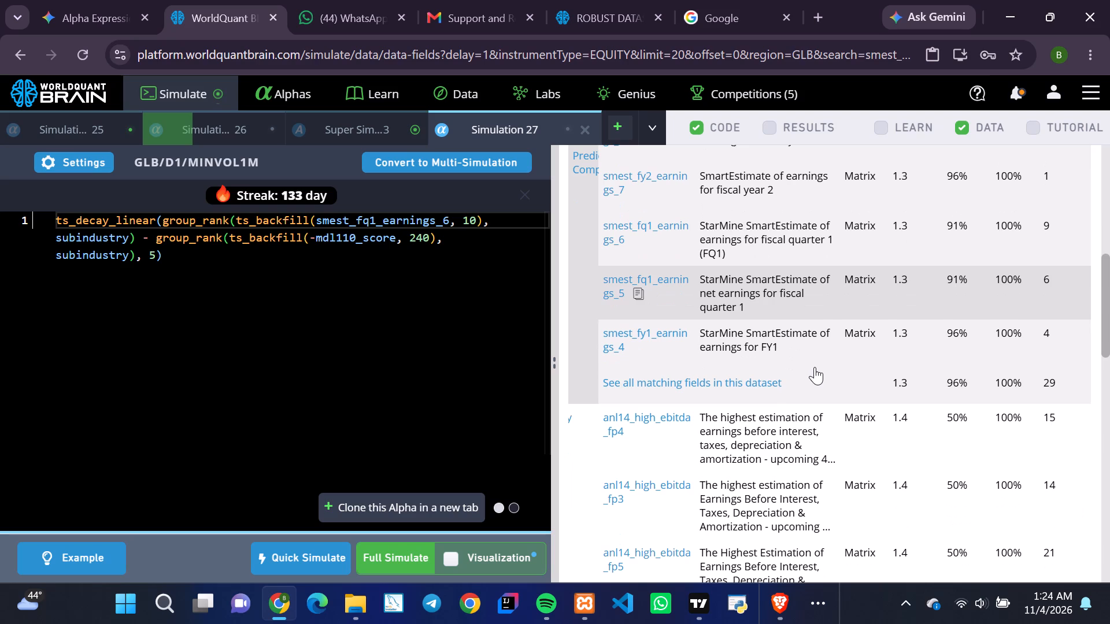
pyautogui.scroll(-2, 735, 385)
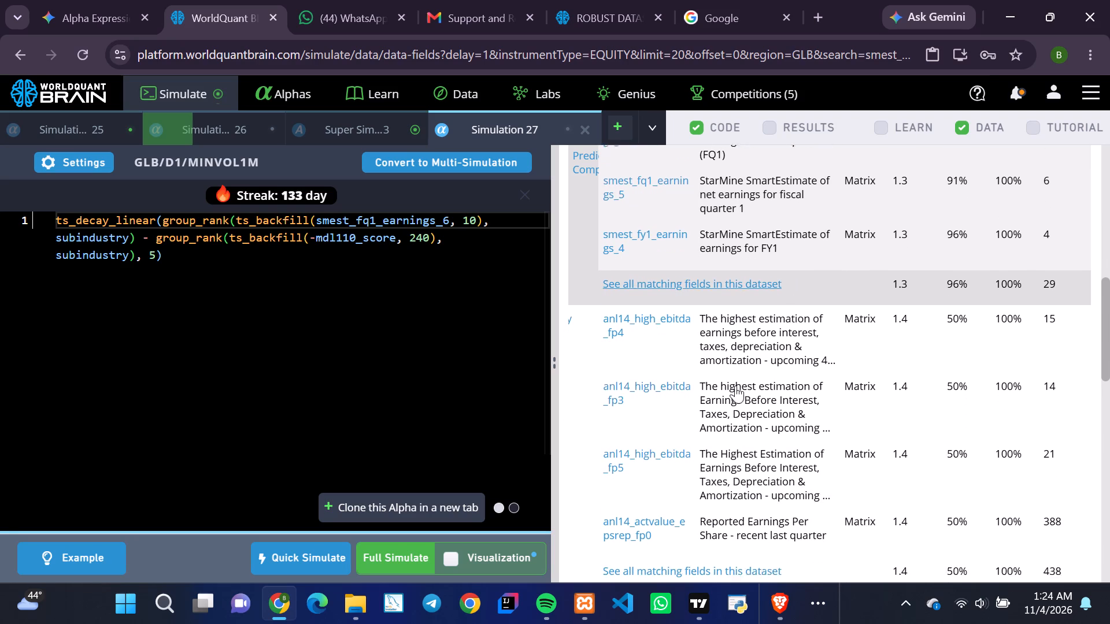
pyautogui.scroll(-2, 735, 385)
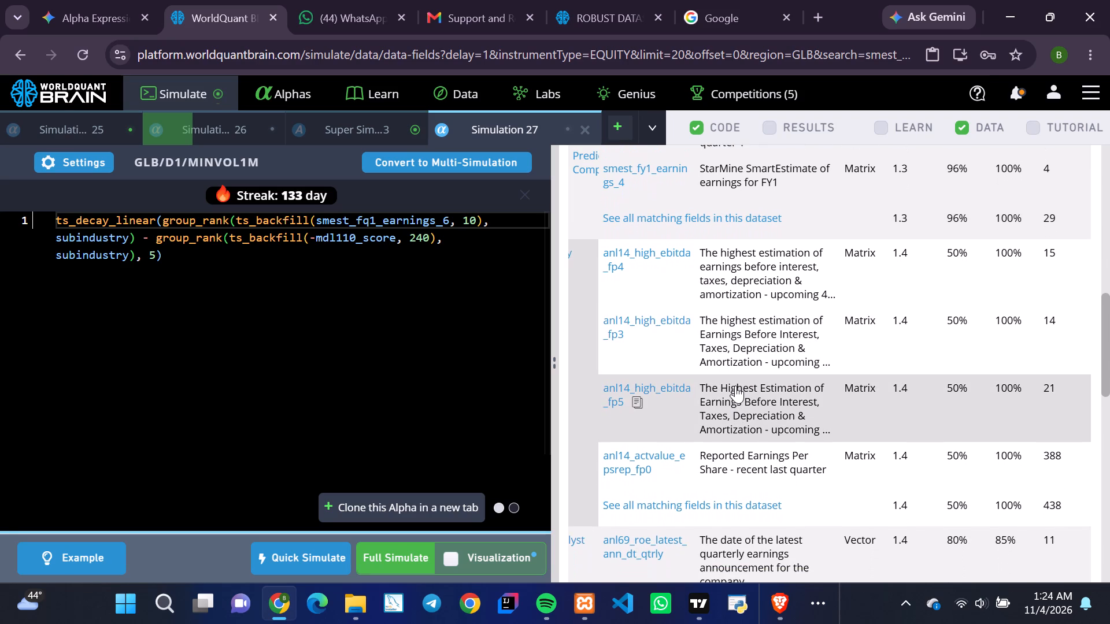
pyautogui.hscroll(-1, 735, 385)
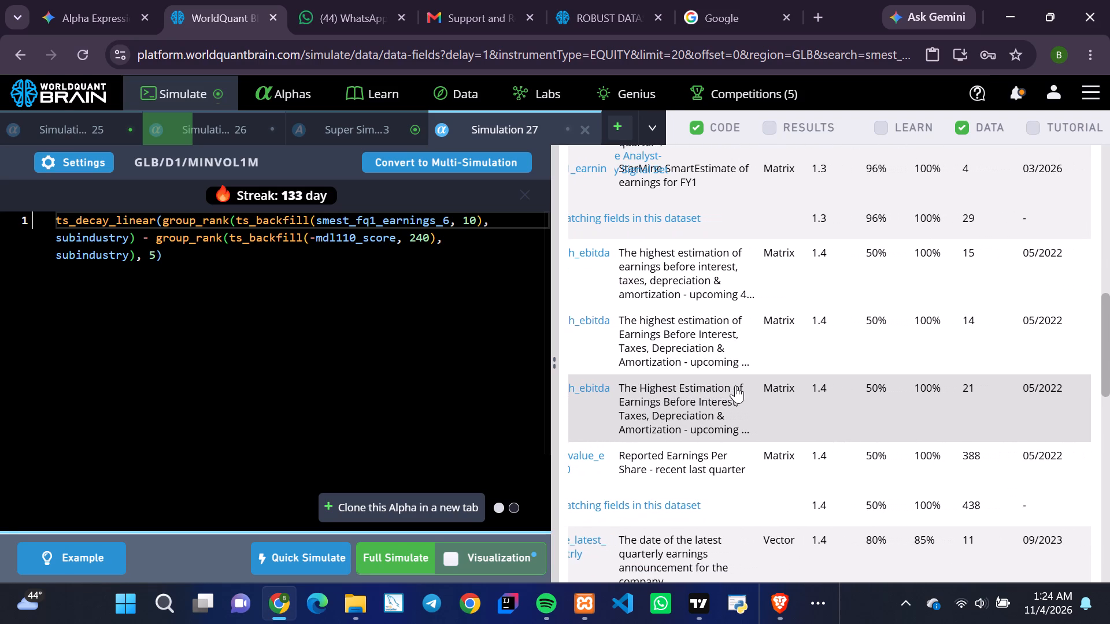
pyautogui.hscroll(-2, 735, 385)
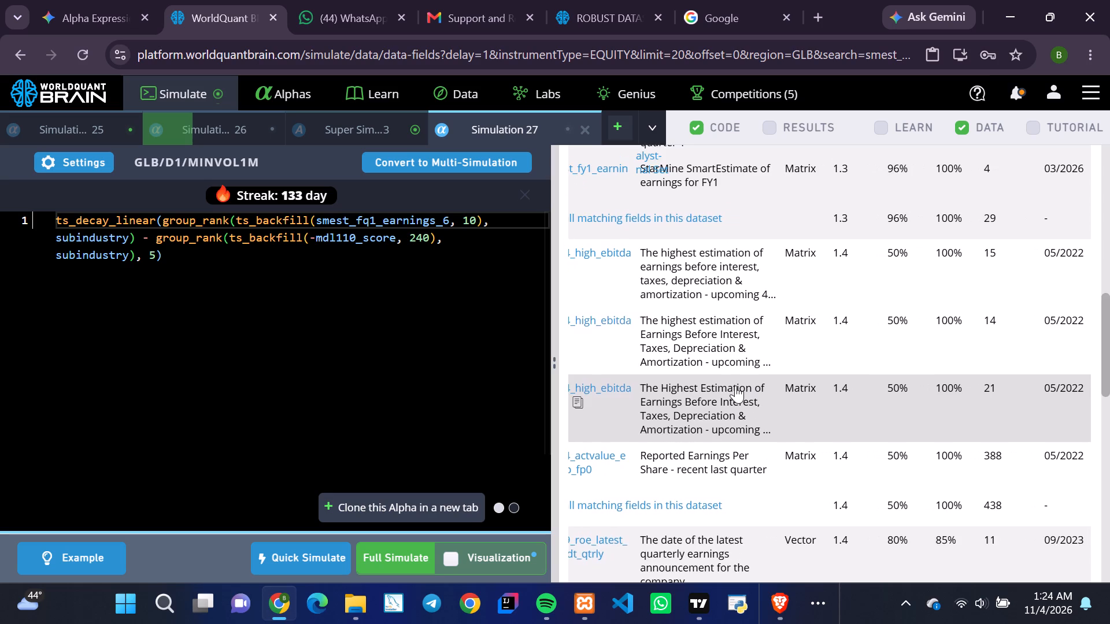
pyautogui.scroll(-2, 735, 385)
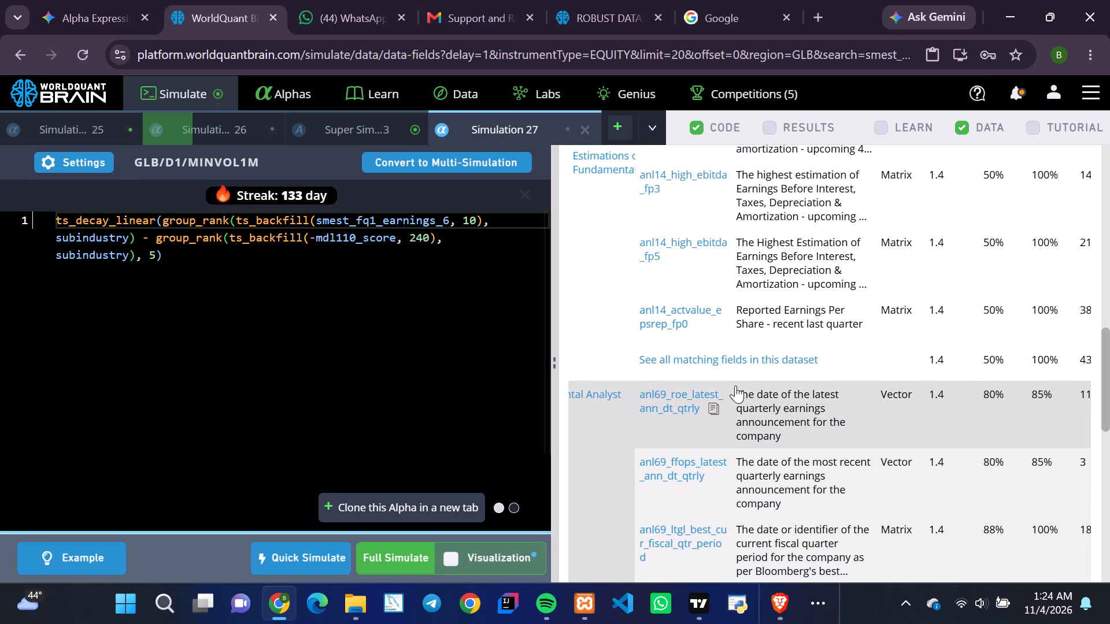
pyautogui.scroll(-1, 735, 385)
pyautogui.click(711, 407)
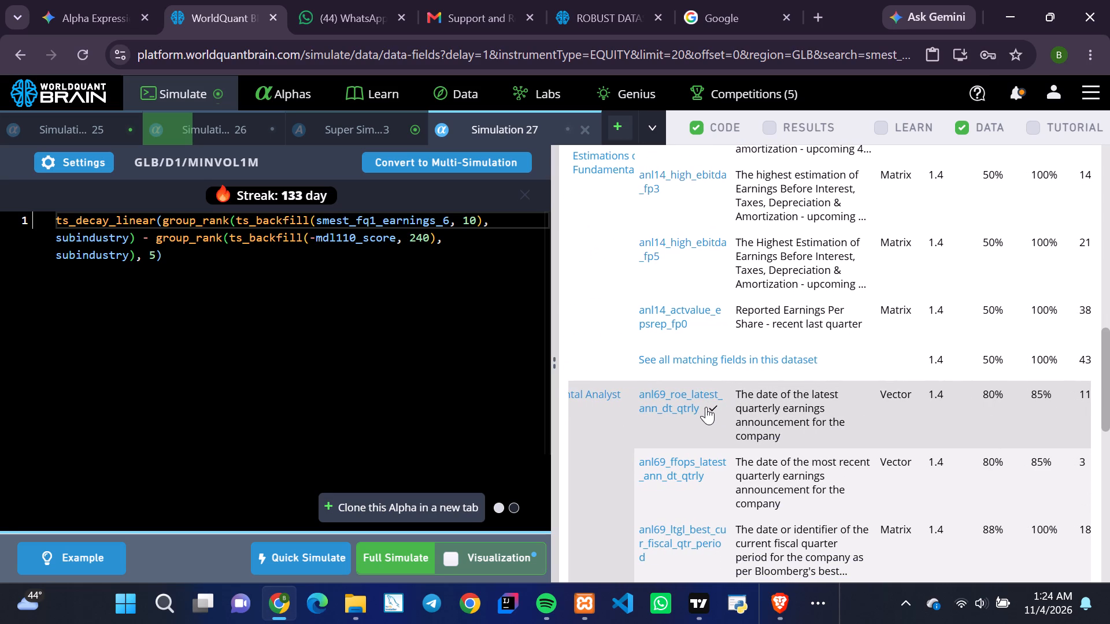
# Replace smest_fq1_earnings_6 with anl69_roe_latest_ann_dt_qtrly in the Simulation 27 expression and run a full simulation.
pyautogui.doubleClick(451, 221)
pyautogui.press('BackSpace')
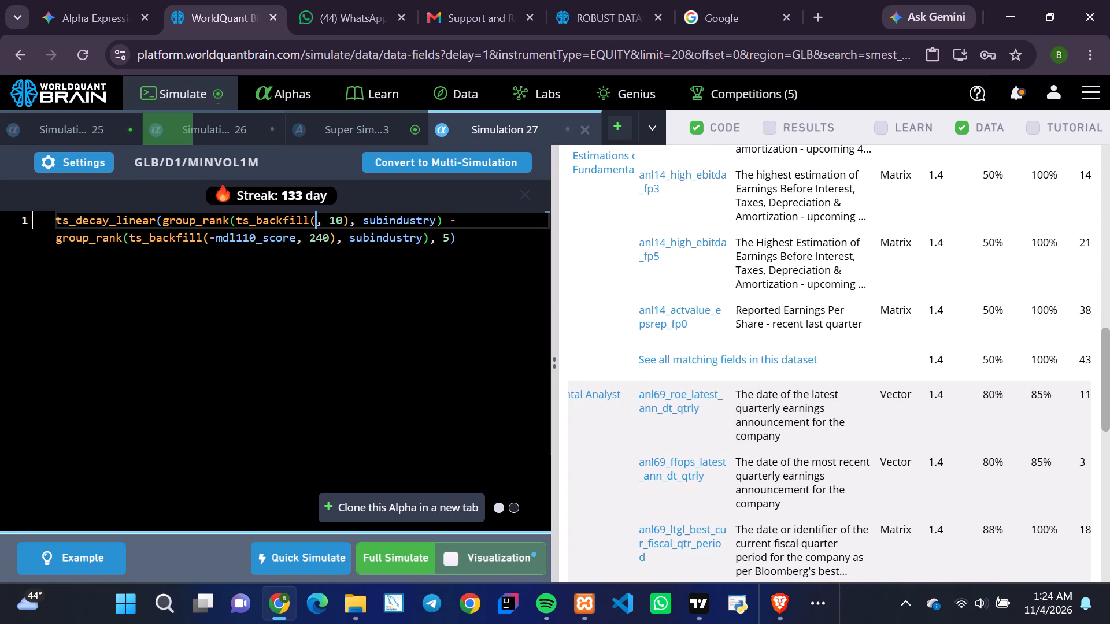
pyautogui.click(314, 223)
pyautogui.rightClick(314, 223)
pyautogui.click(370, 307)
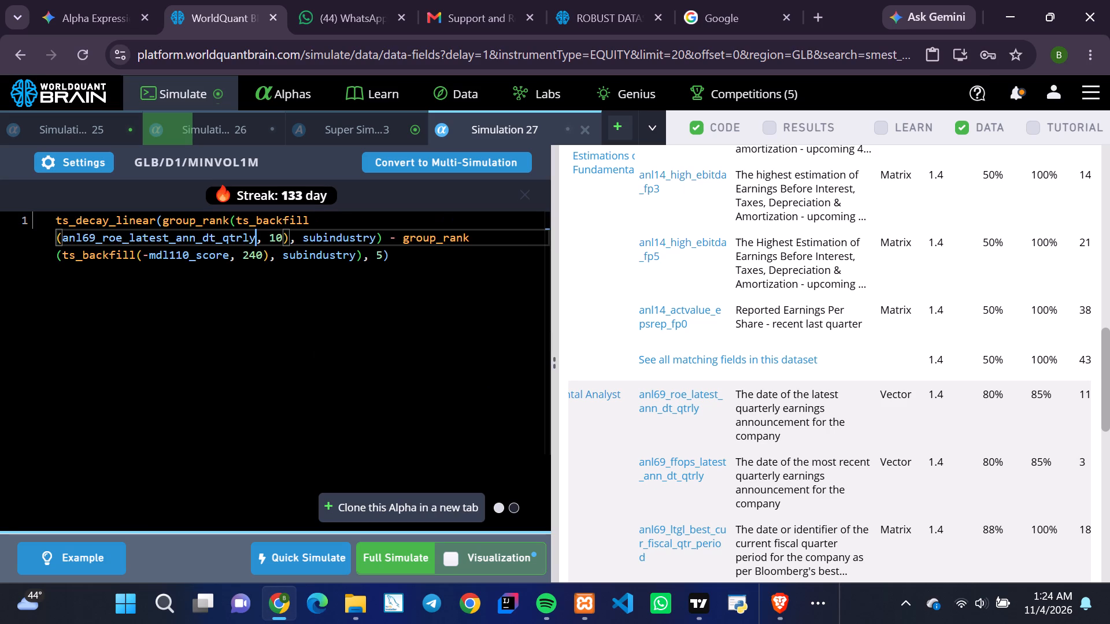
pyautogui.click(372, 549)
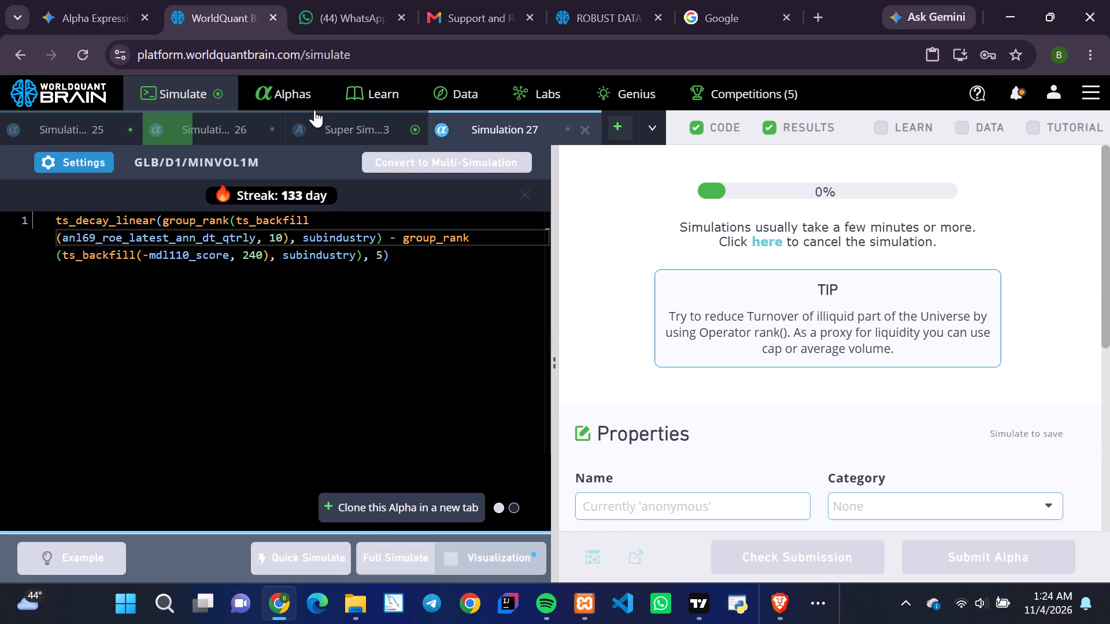
# Switch to Simulation 25 and copy the field name smest_fq1_earnings_6 from its expression.
pyautogui.click(86, 121)
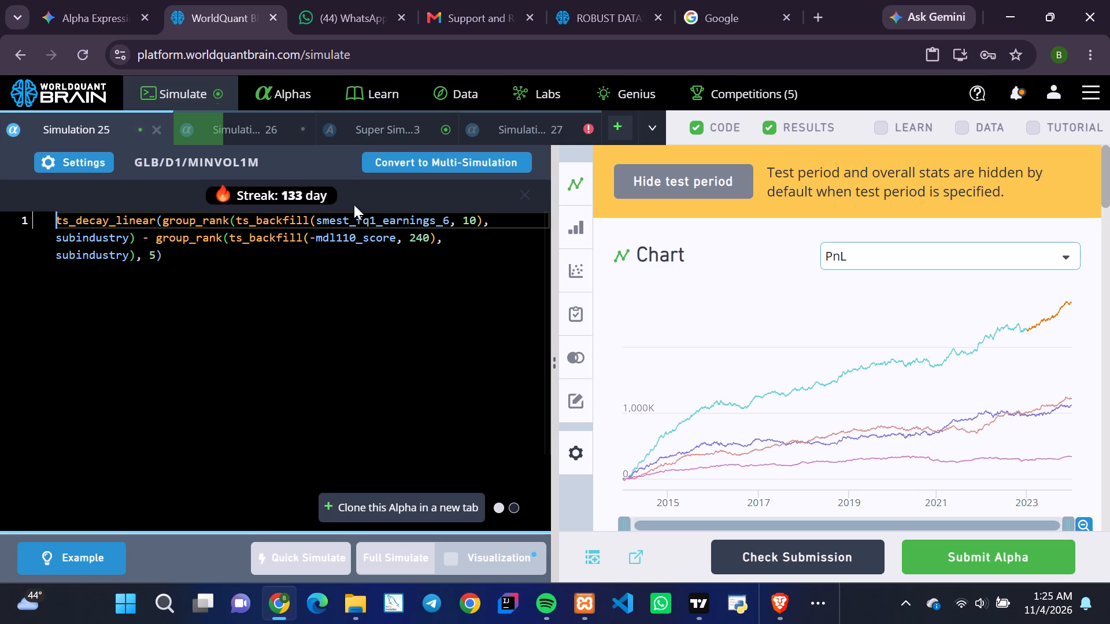
pyautogui.doubleClick(450, 223)
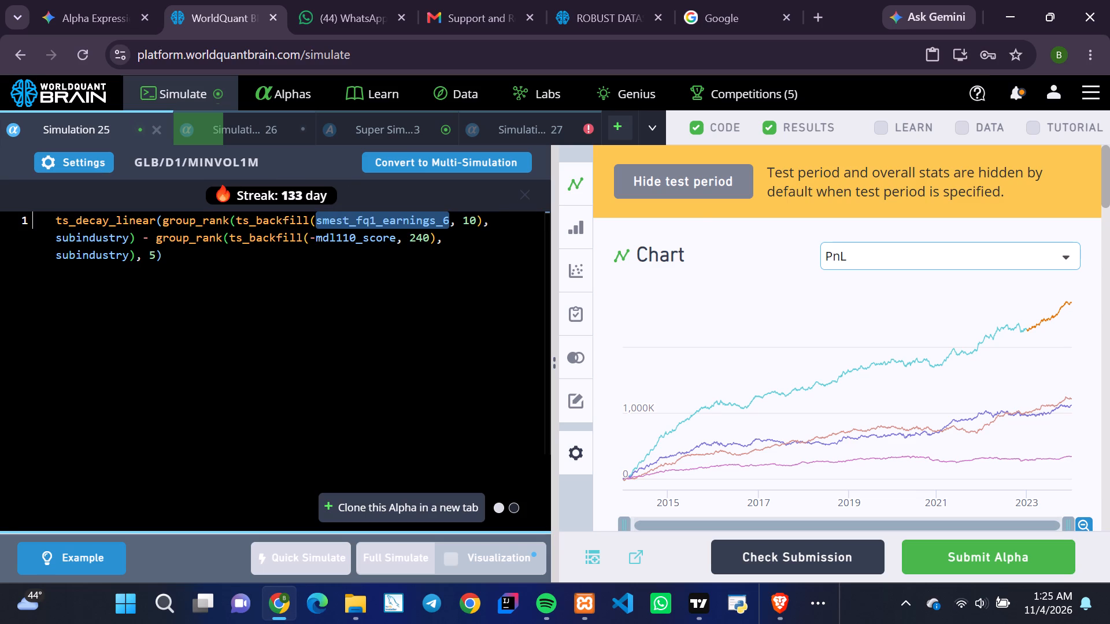
pyautogui.rightClick(450, 223)
pyautogui.click(484, 288)
# Set the neutralization of Simulation 25 to Crowding Factors and run a full simulation.
pyautogui.click(88, 156)
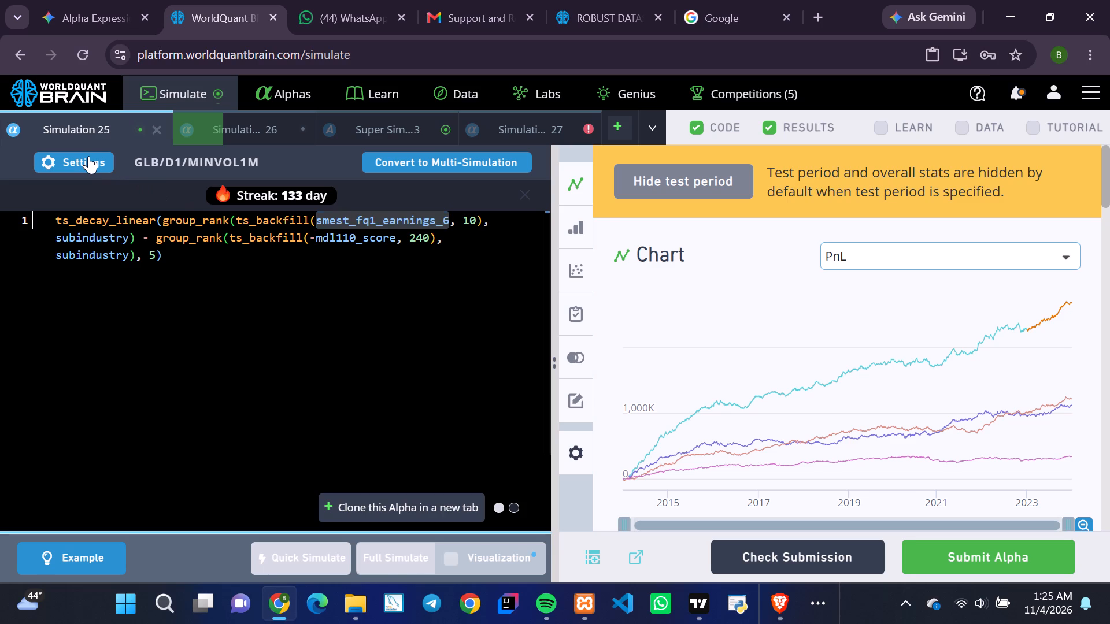
pyautogui.click(261, 421)
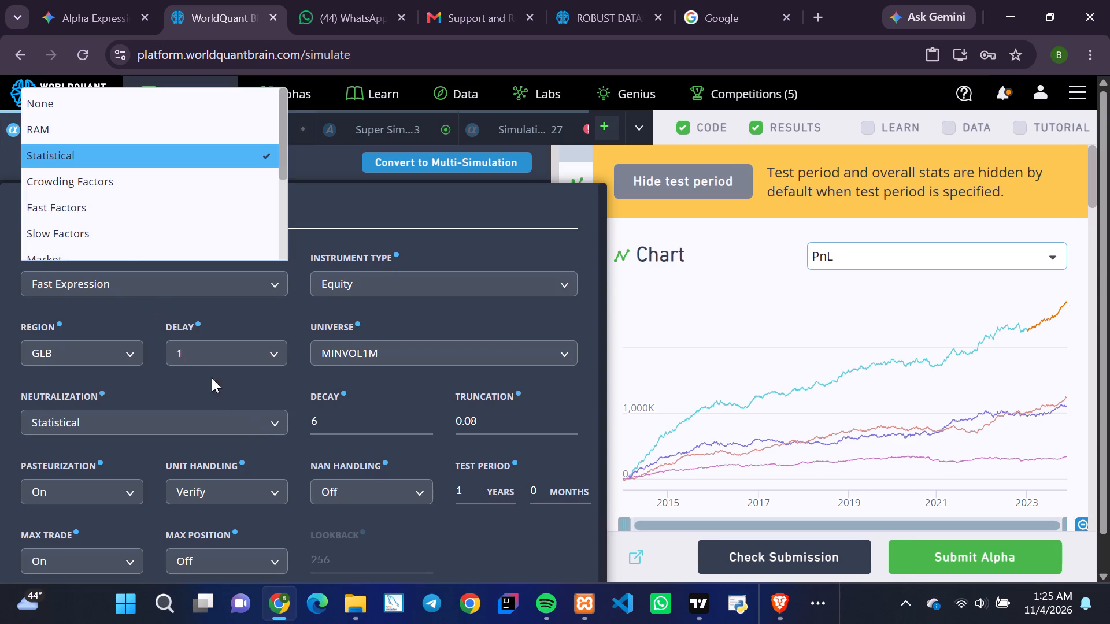
pyautogui.click(86, 183)
pyautogui.scroll(-3, 249, 380)
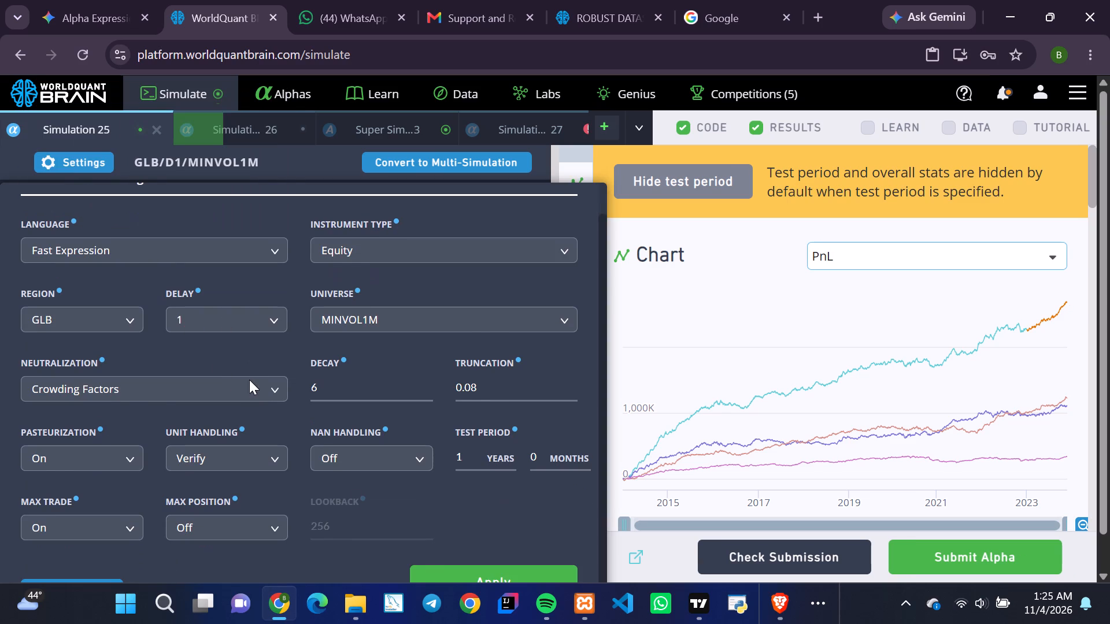
pyautogui.click(435, 570)
pyautogui.click(391, 556)
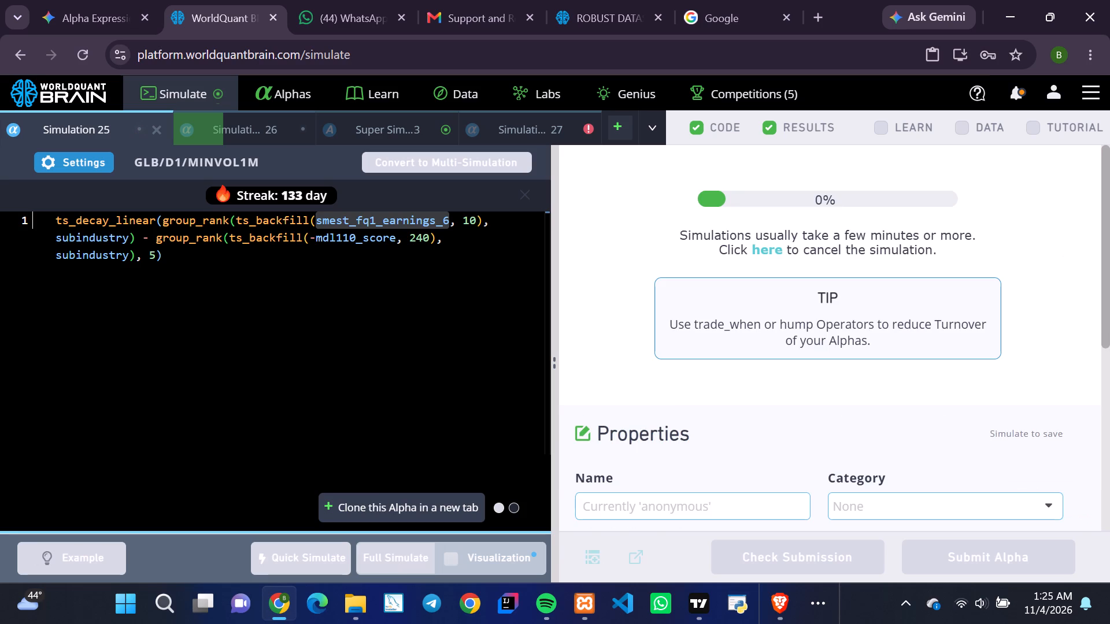
# Return to Simulation 27 and copy the field name anl69_ltgl_best_cur_fiscal_year_period from the Fundamental Analyst Estimates data fields.
pyautogui.click(531, 122)
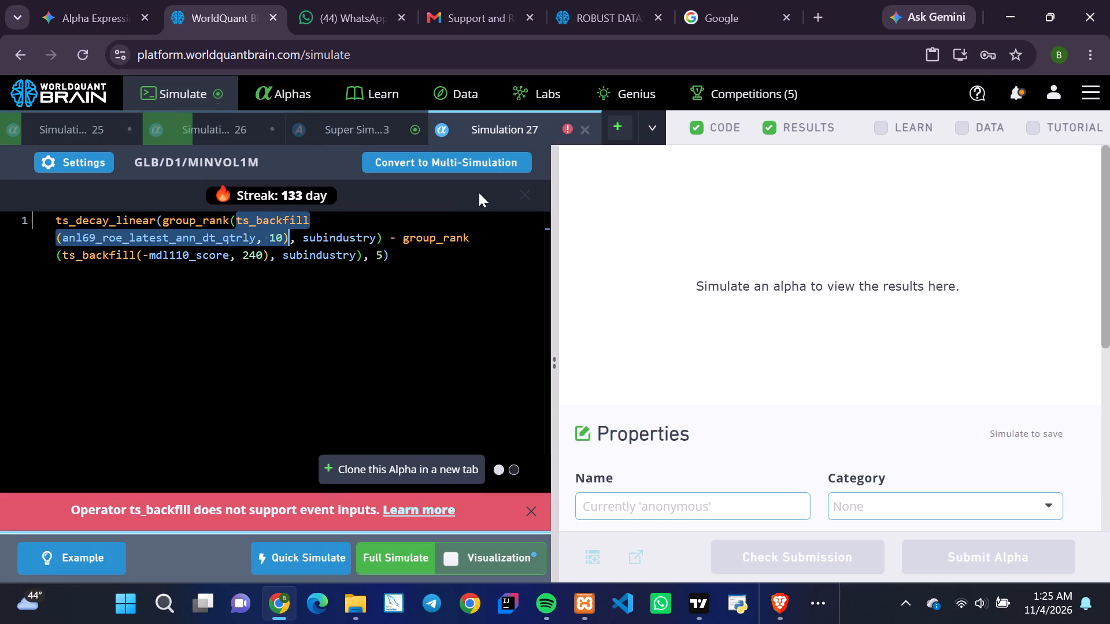
pyautogui.click(960, 125)
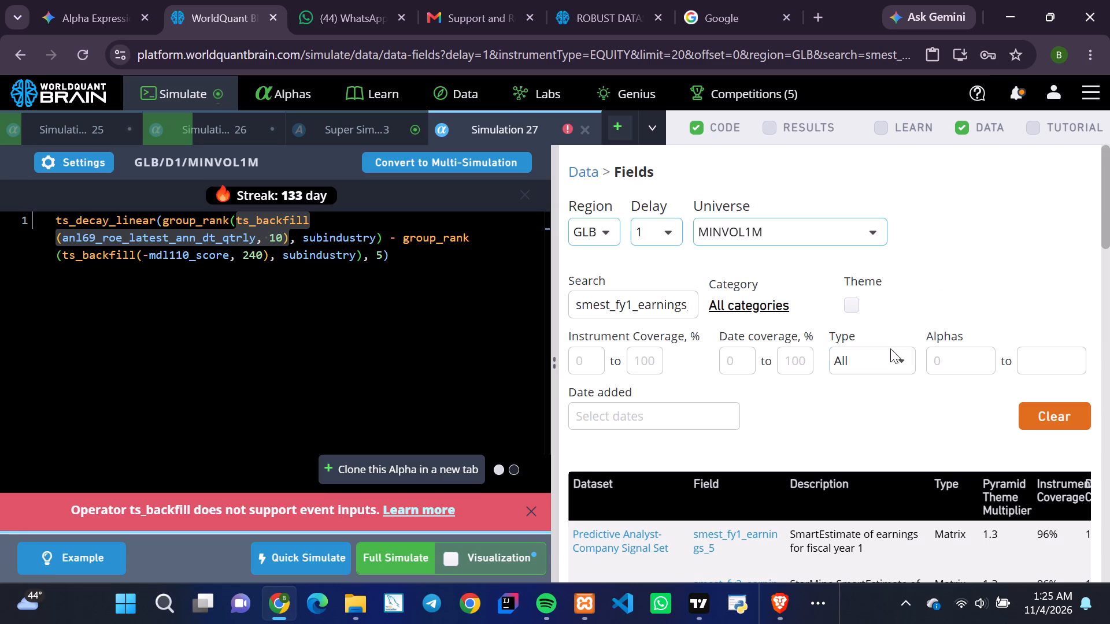
pyautogui.scroll(-6, 865, 408)
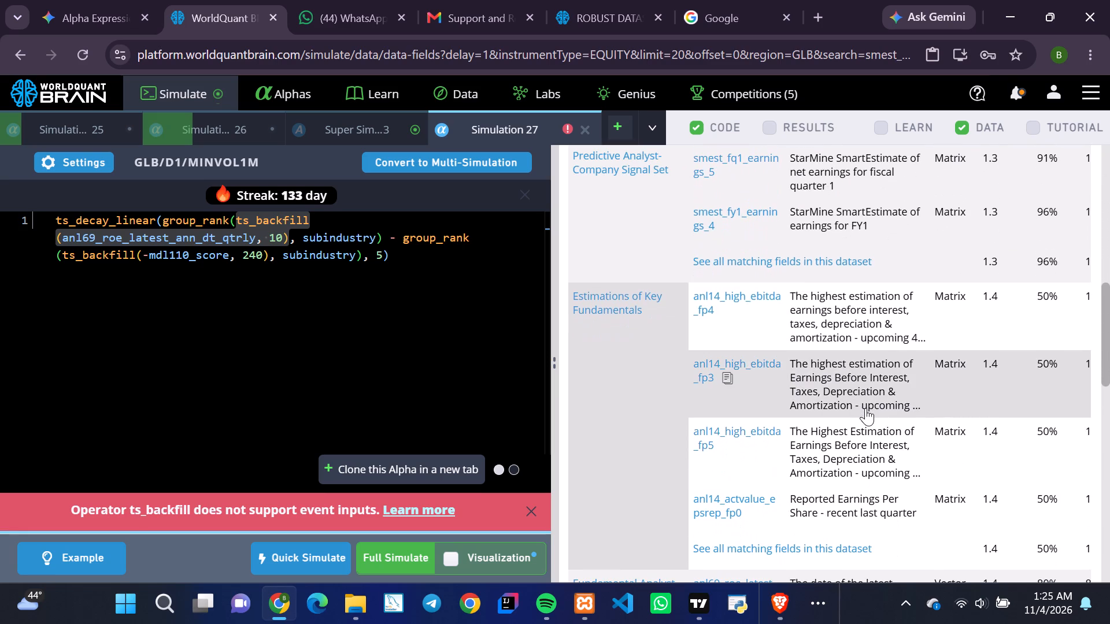
pyautogui.scroll(-3, 865, 408)
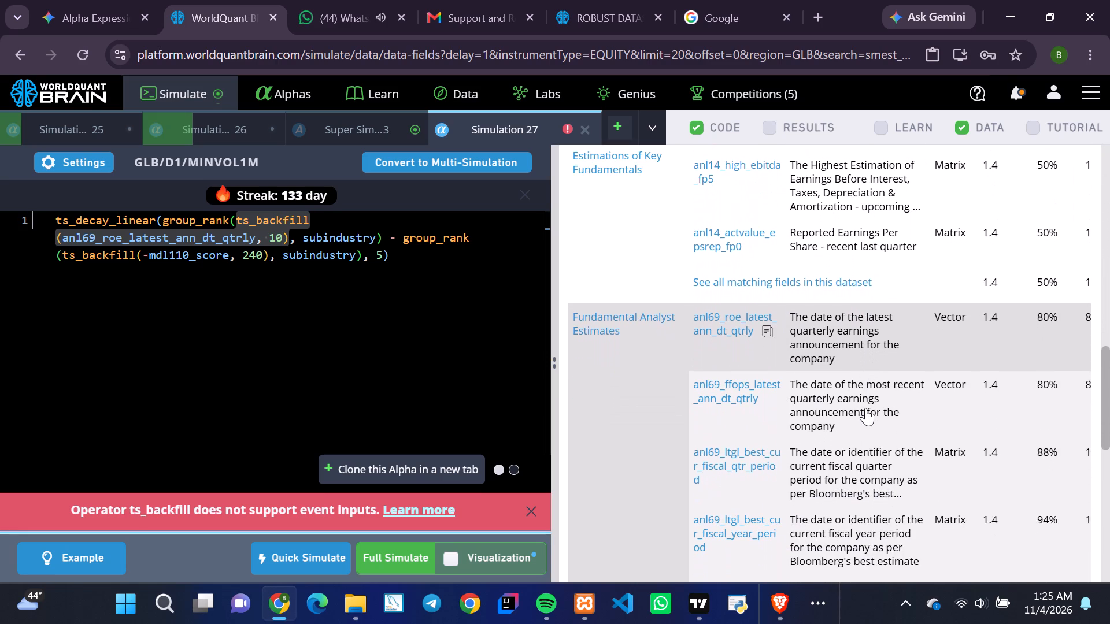
pyautogui.scroll(-2, 865, 408)
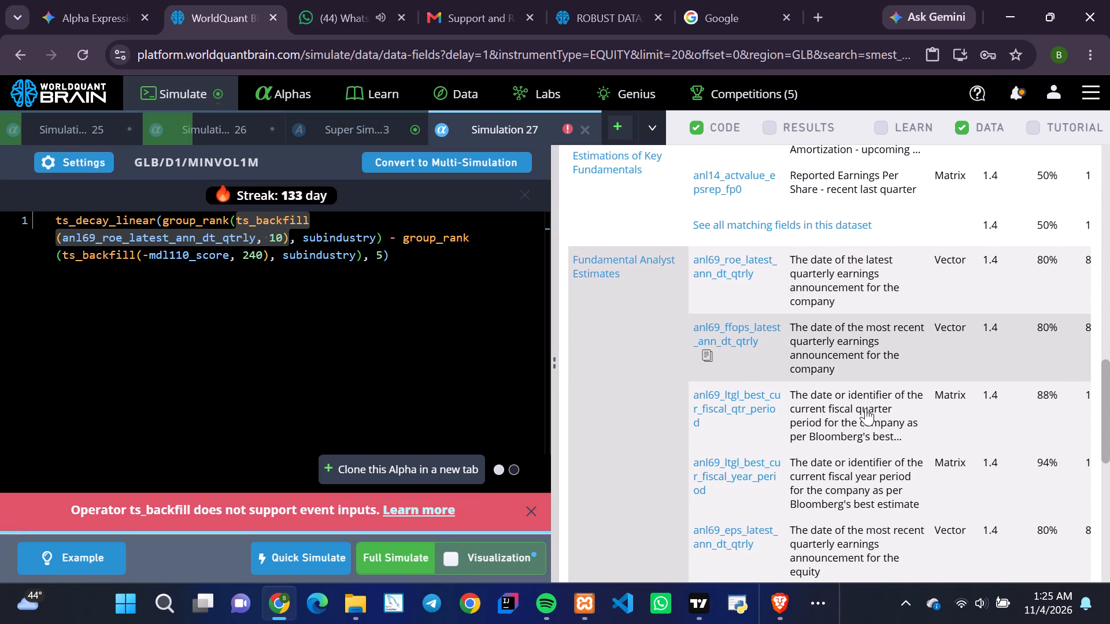
pyautogui.scroll(-1, 865, 408)
pyautogui.scroll(-2, 817, 418)
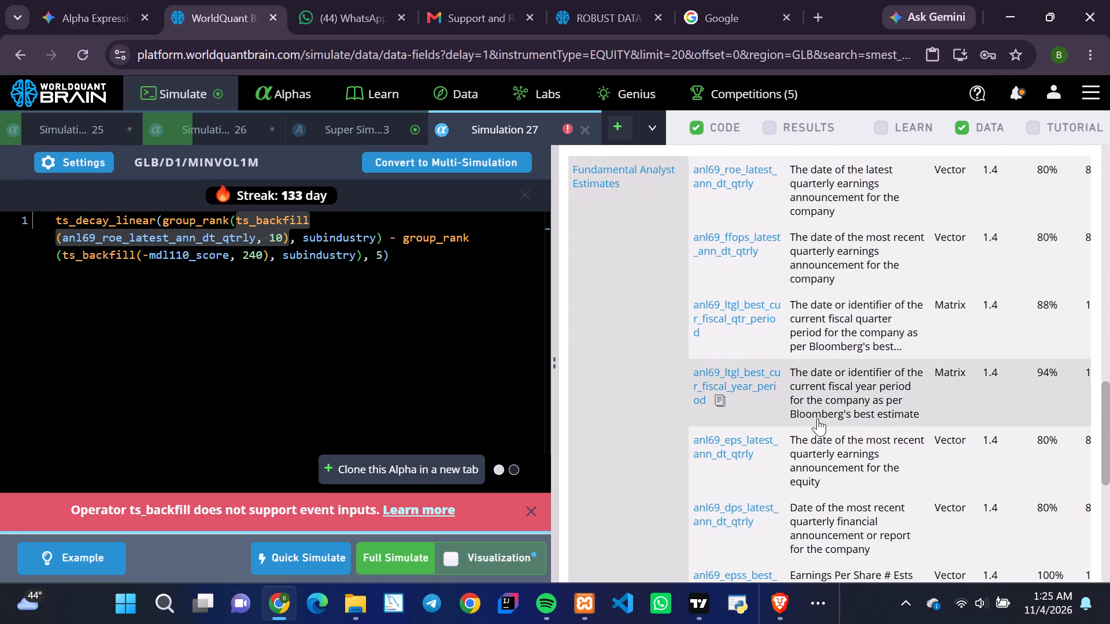
pyautogui.scroll(-1, 817, 418)
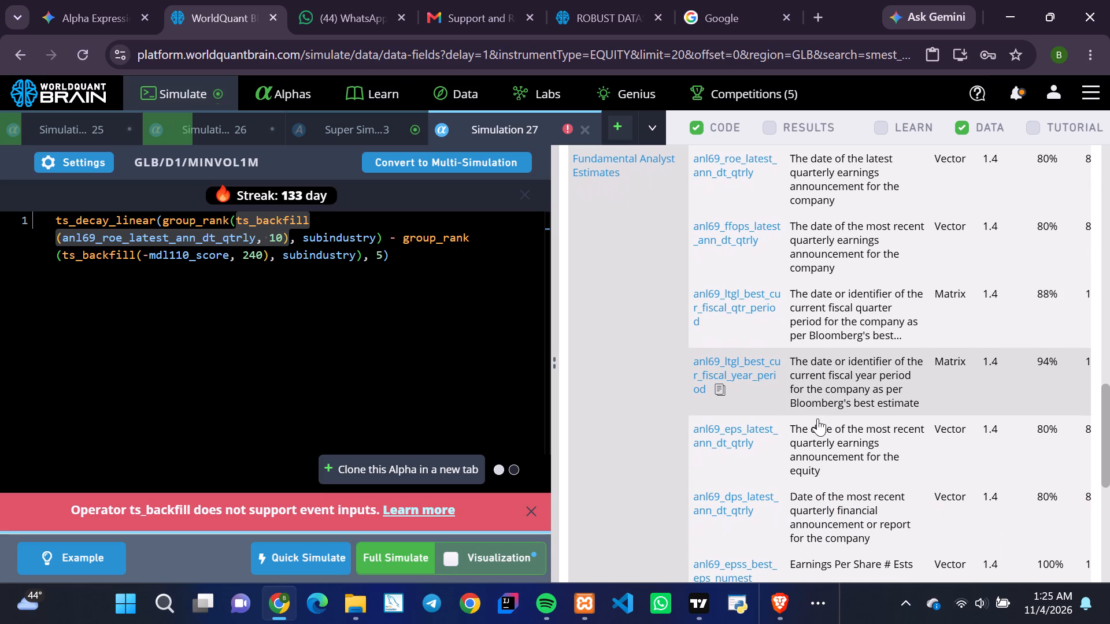
pyautogui.scroll(-1, 817, 418)
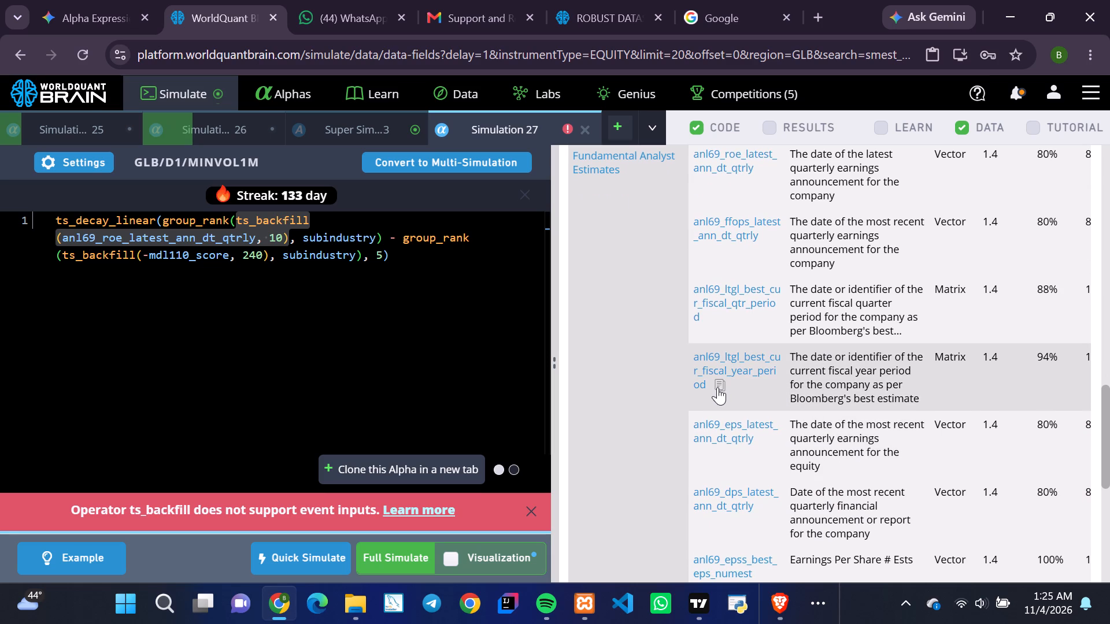
pyautogui.click(717, 387)
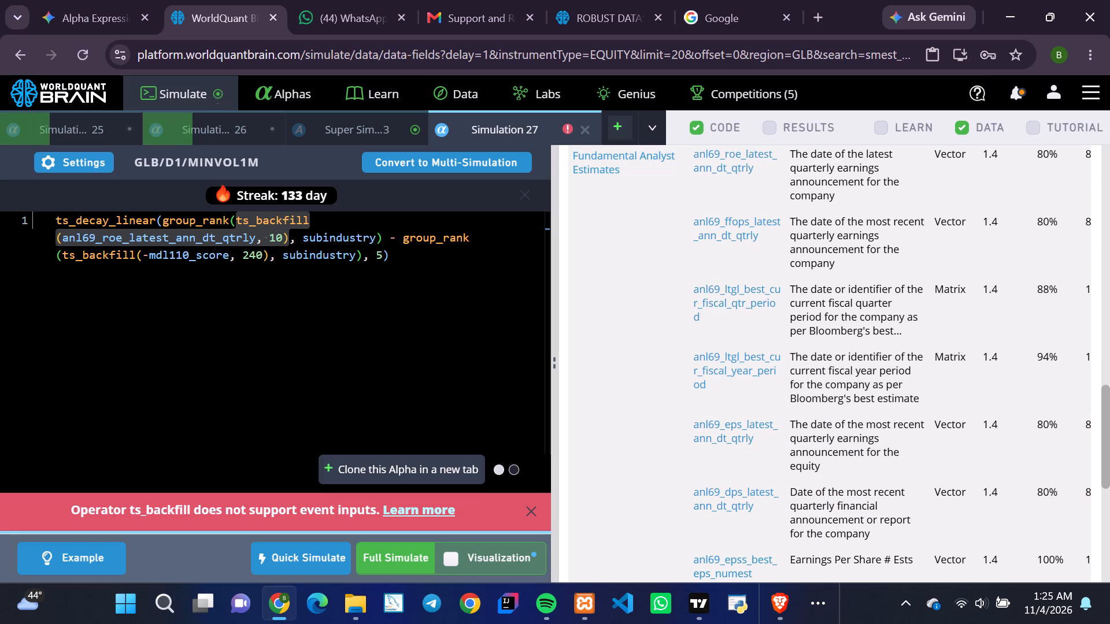
# Replace anl69_roe_latest_ann_dt_qtrly with anl69_ltgl_best_cur_fiscal_year_period in the Simulation 27 expression and run a full simulation.
pyautogui.doubleClick(255, 239)
pyautogui.press('BackSpace')
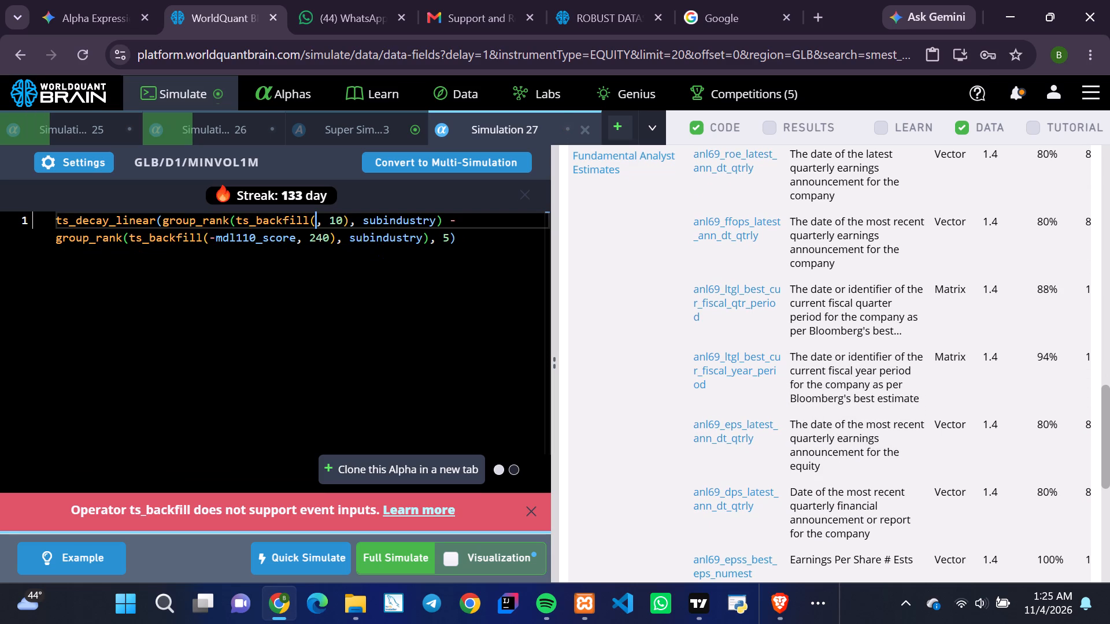
pyautogui.click(312, 218)
pyautogui.rightClick(312, 218)
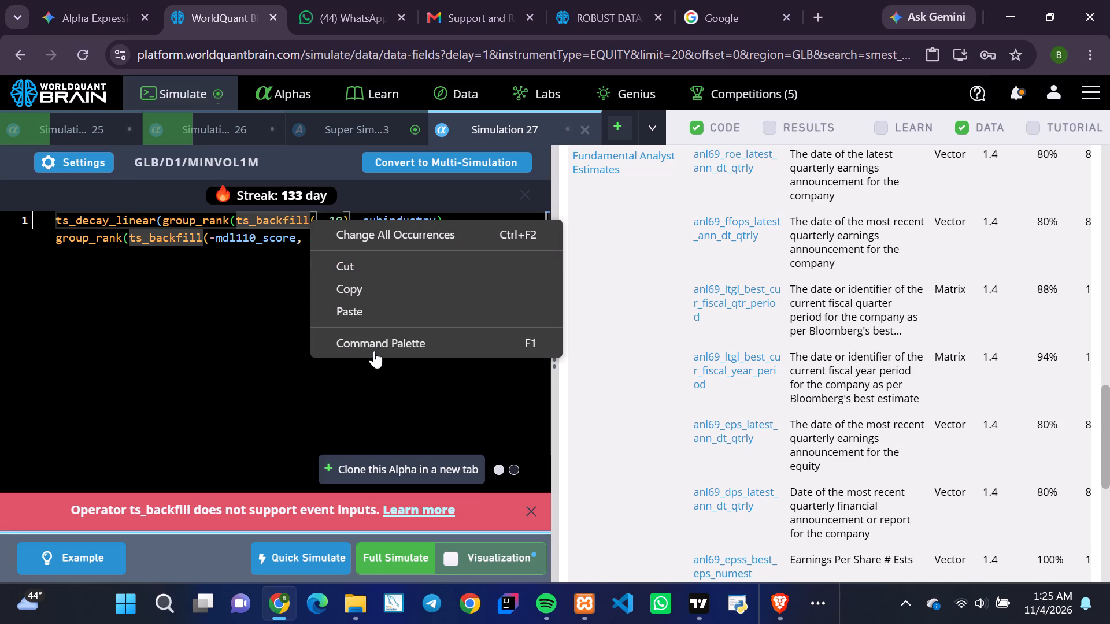
pyautogui.click(345, 313)
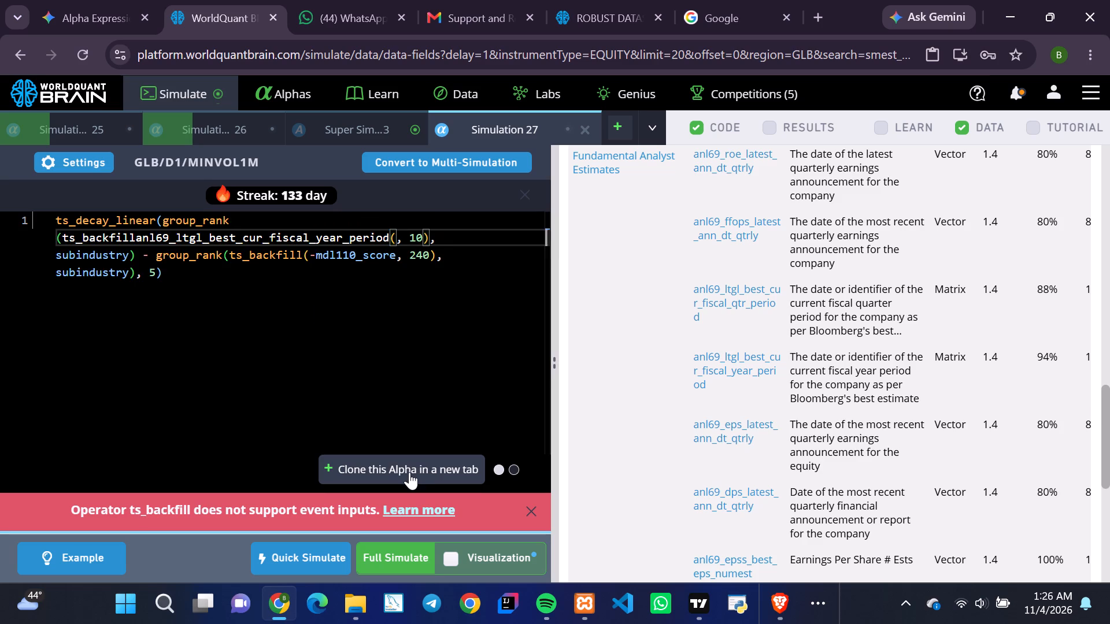
pyautogui.hotkey('ctrl', 'z')
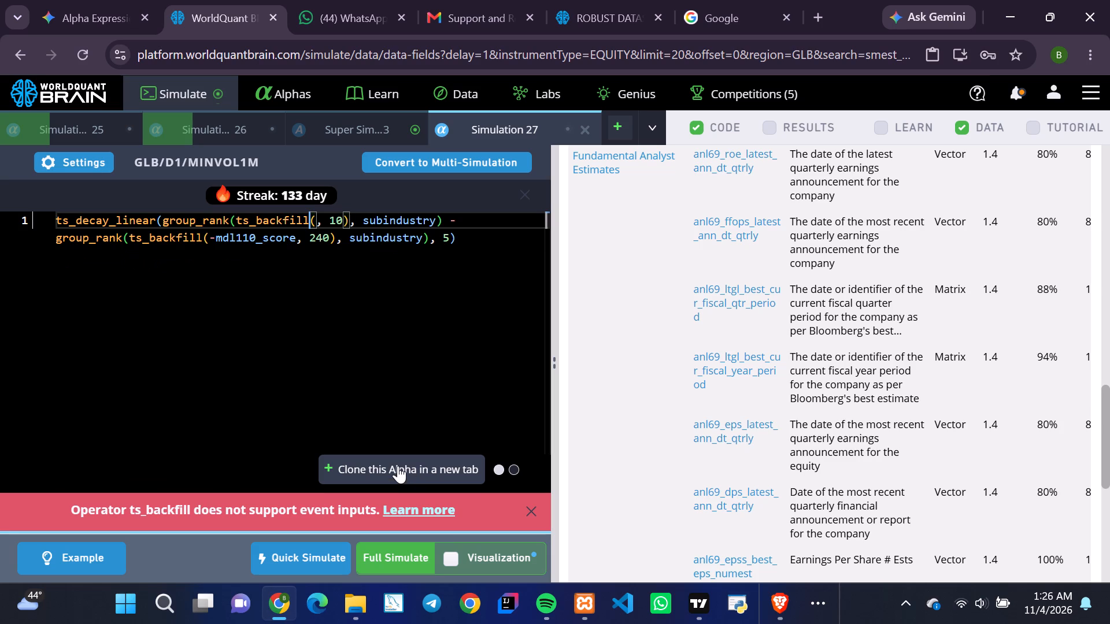
pyautogui.click(314, 221)
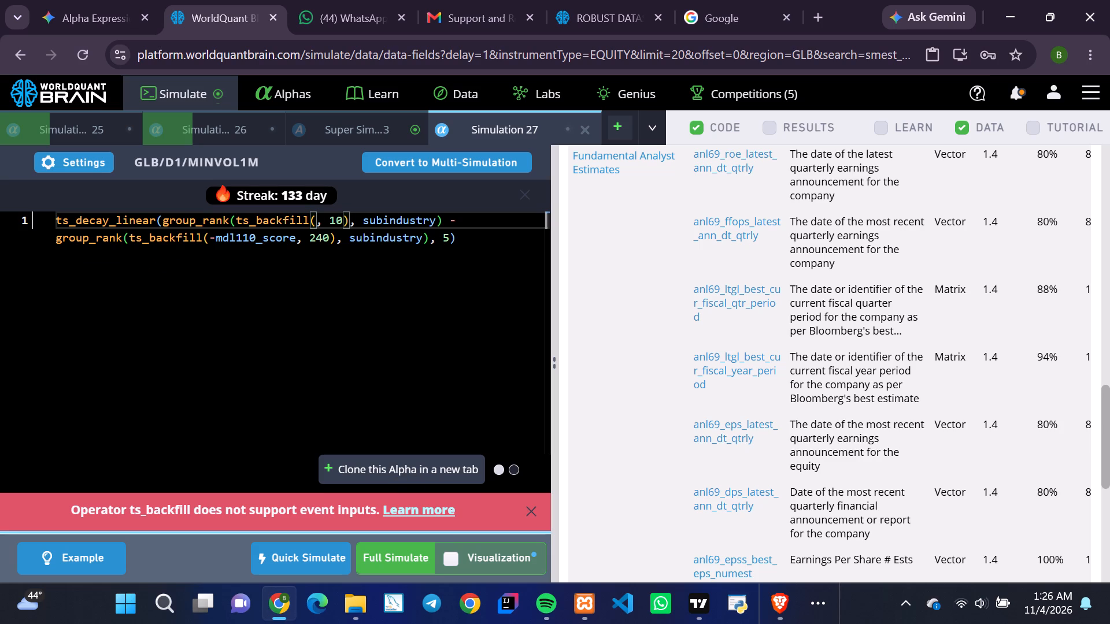
pyautogui.click(314, 221)
pyautogui.rightClick(314, 221)
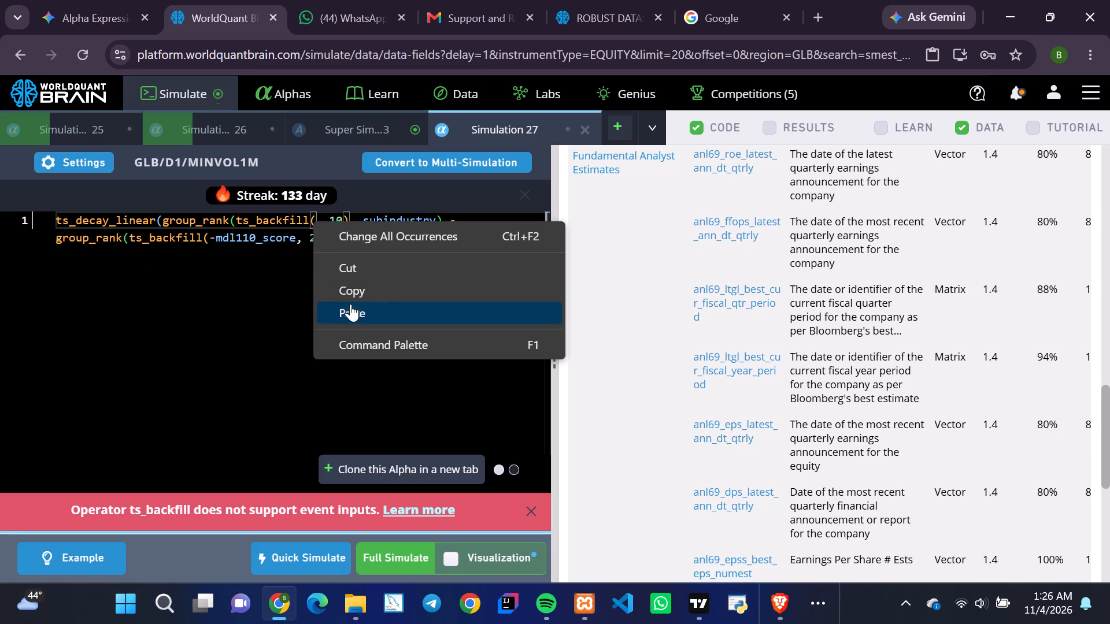
pyautogui.click(350, 310)
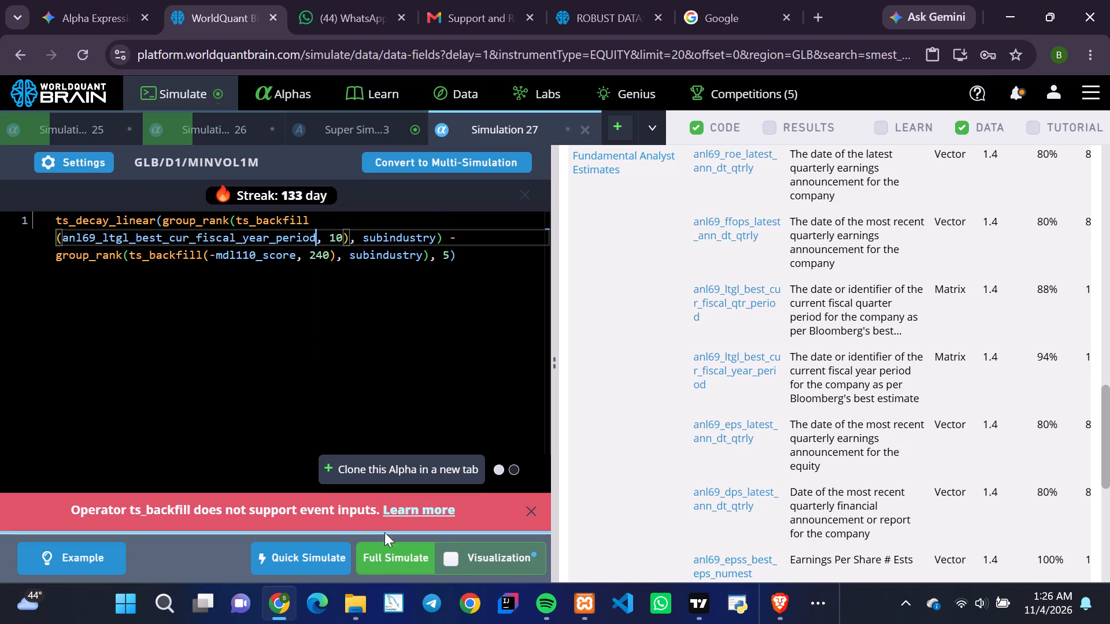
pyautogui.doubleClick(383, 562)
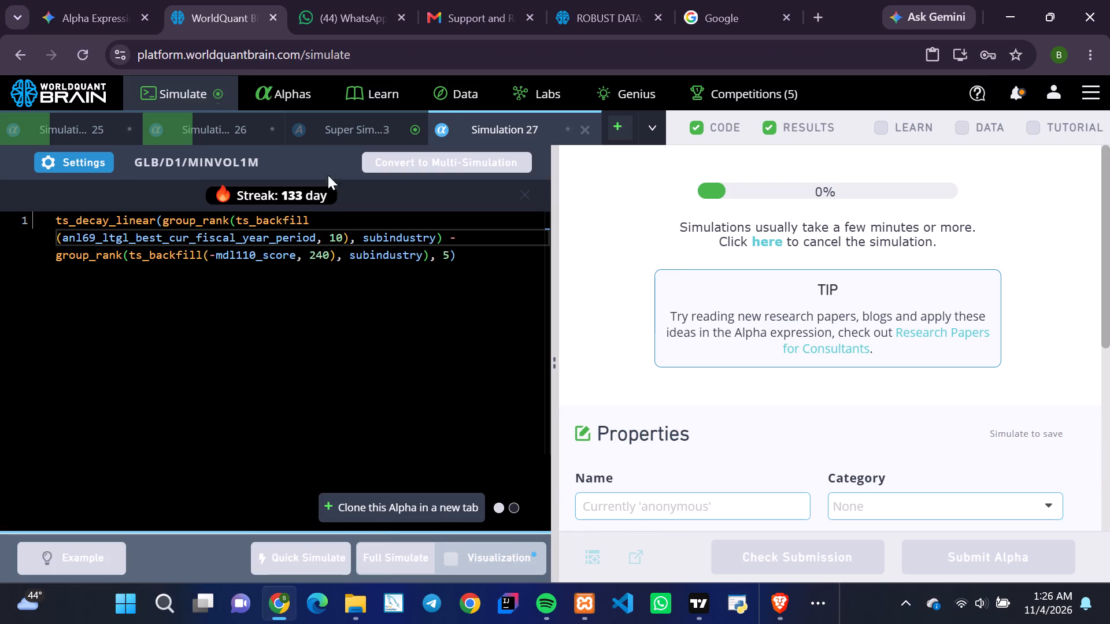
# Switch to Super Simulation 3, show its test period and view the summary statistics for the IS period.
pyautogui.click(343, 125)
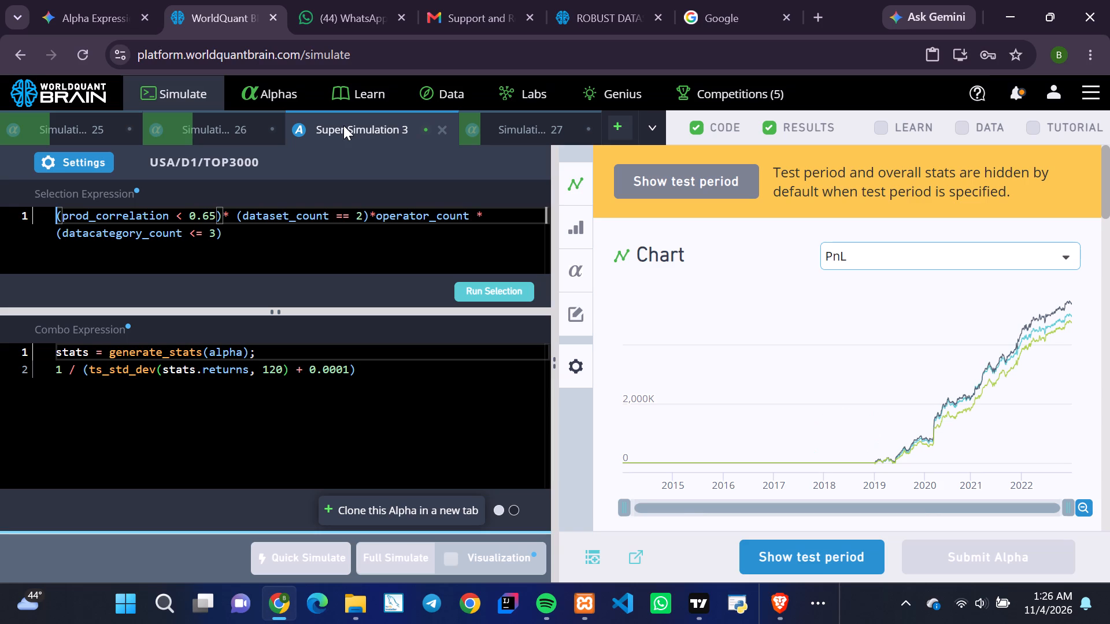
pyautogui.click(787, 547)
pyautogui.scroll(-2, 869, 398)
pyautogui.click(995, 380)
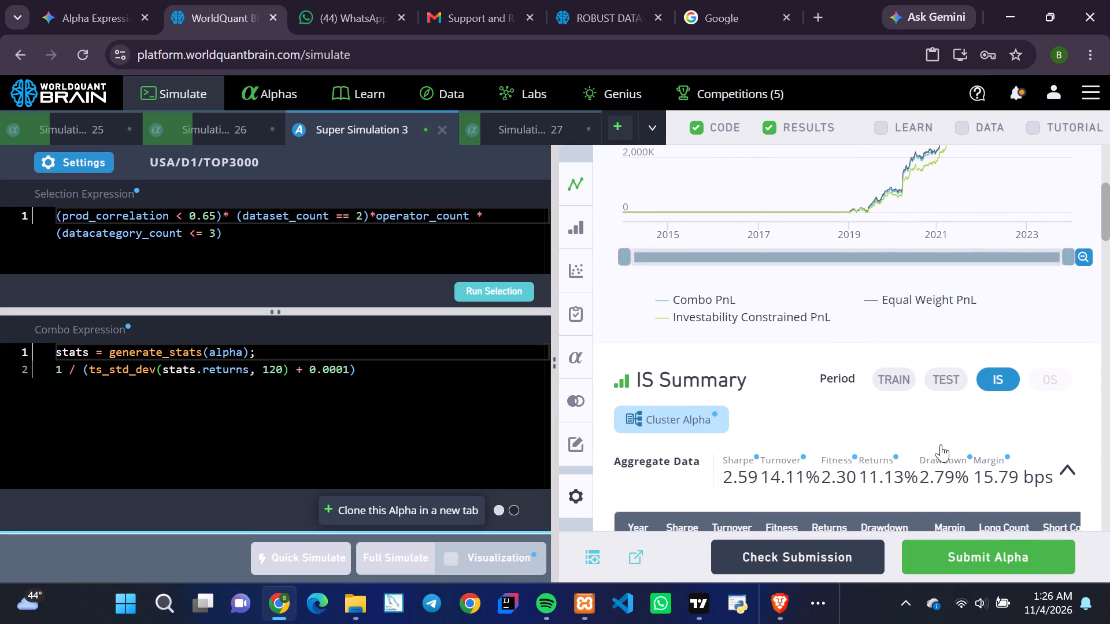
# Run the Prod Correlation check for Super Simulation 3.
pyautogui.scroll(-8, 939, 447)
pyautogui.scroll(1, 939, 447)
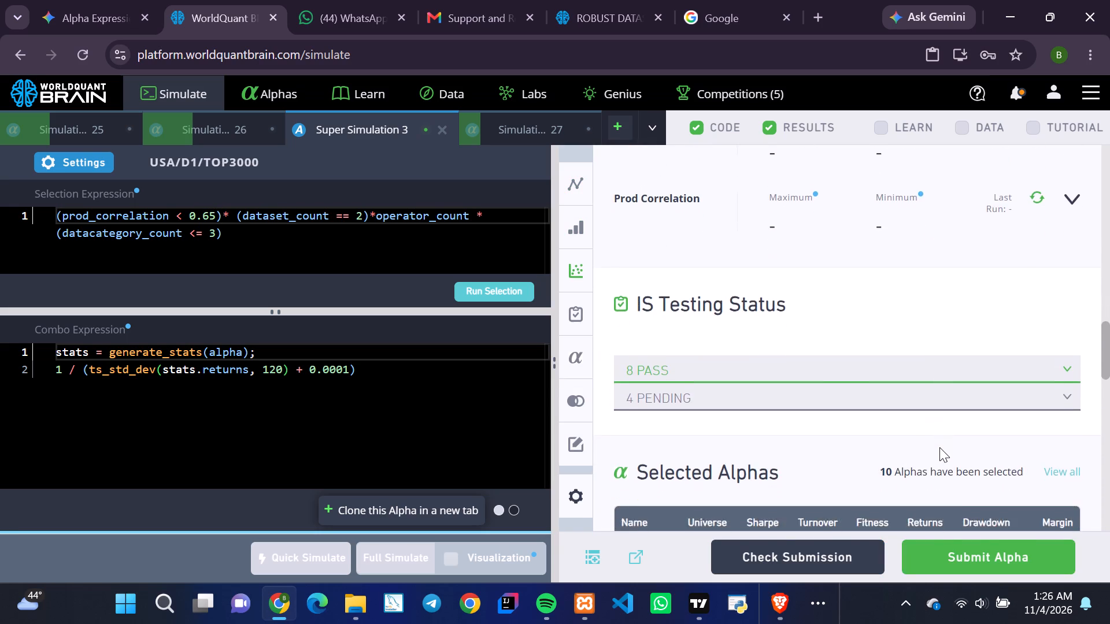
pyautogui.scroll(1, 939, 447)
pyautogui.click(1037, 285)
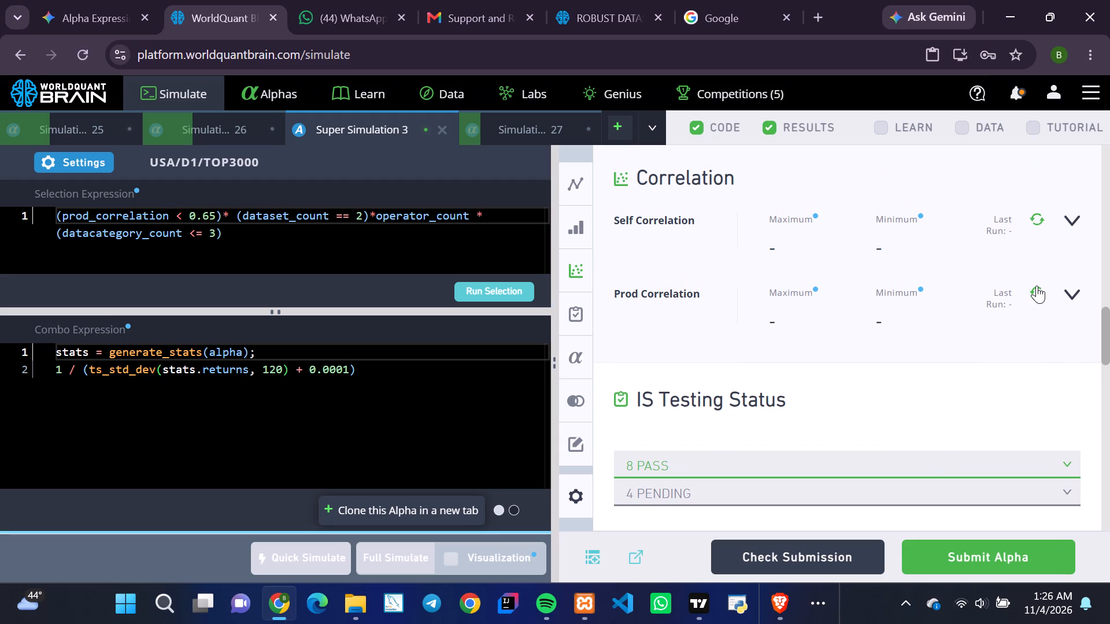
pyautogui.click(1042, 292)
# Load the Performance Comparison of Super Simulation 3 and go back to read its Prod Correlation values.
pyautogui.scroll(-6, 1017, 370)
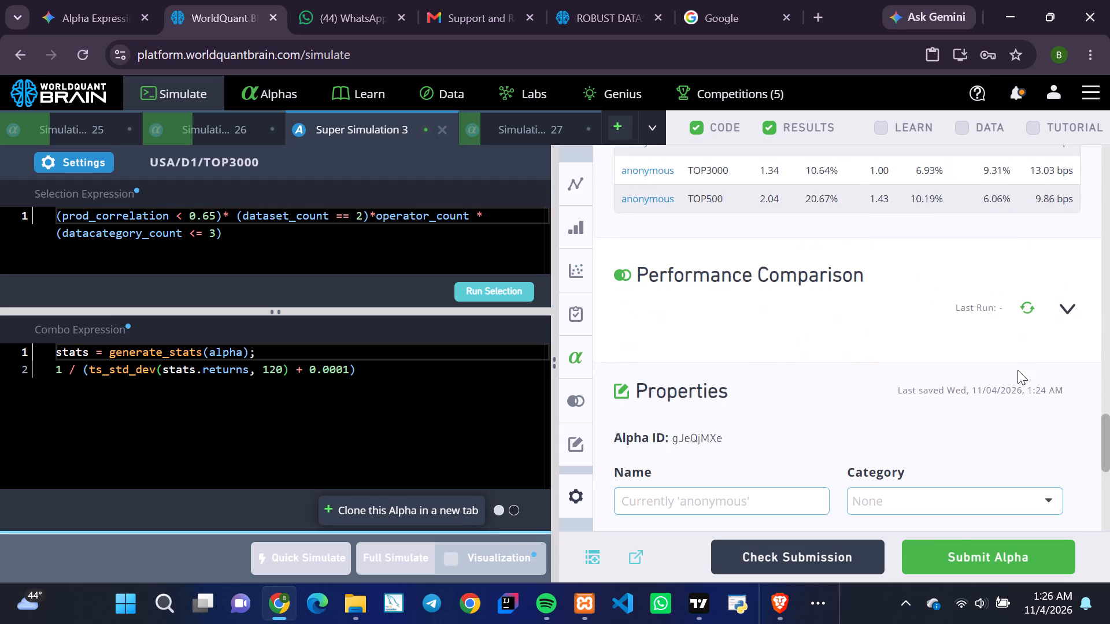
pyautogui.click(1063, 292)
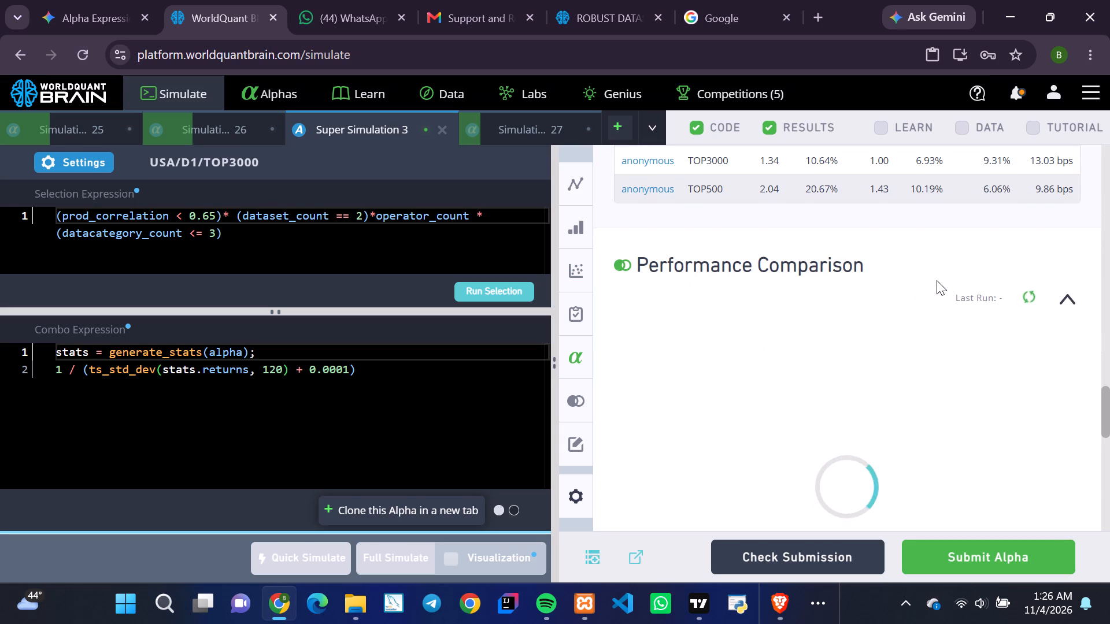
pyautogui.scroll(5, 937, 280)
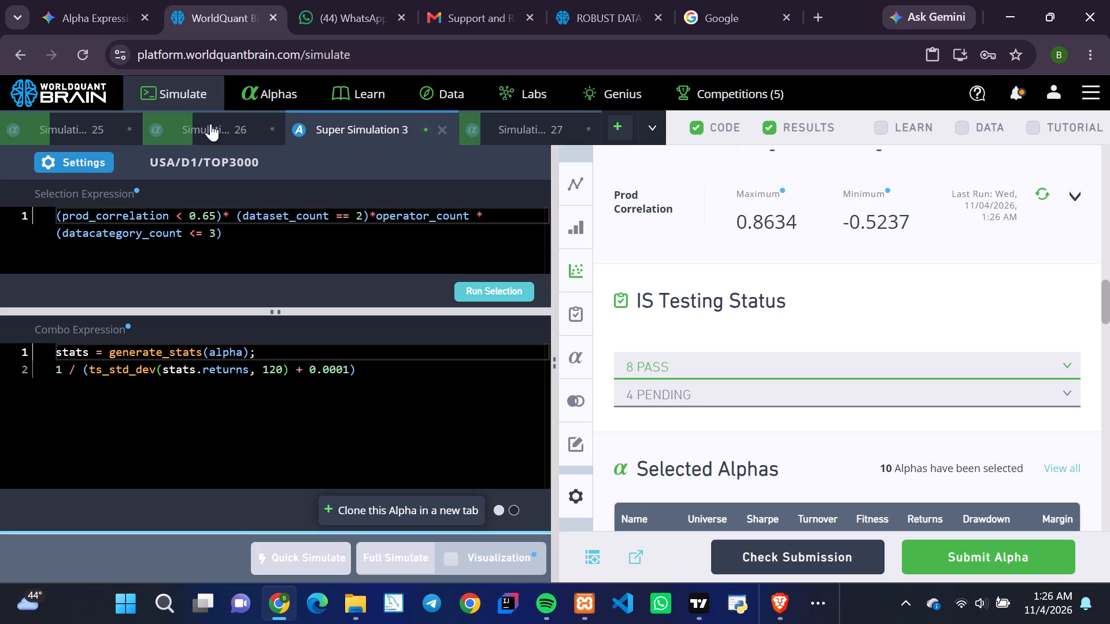
# Set the combo neutralization of Super Simulation 3 to Fast Factors and run a full simulation.
pyautogui.click(63, 158)
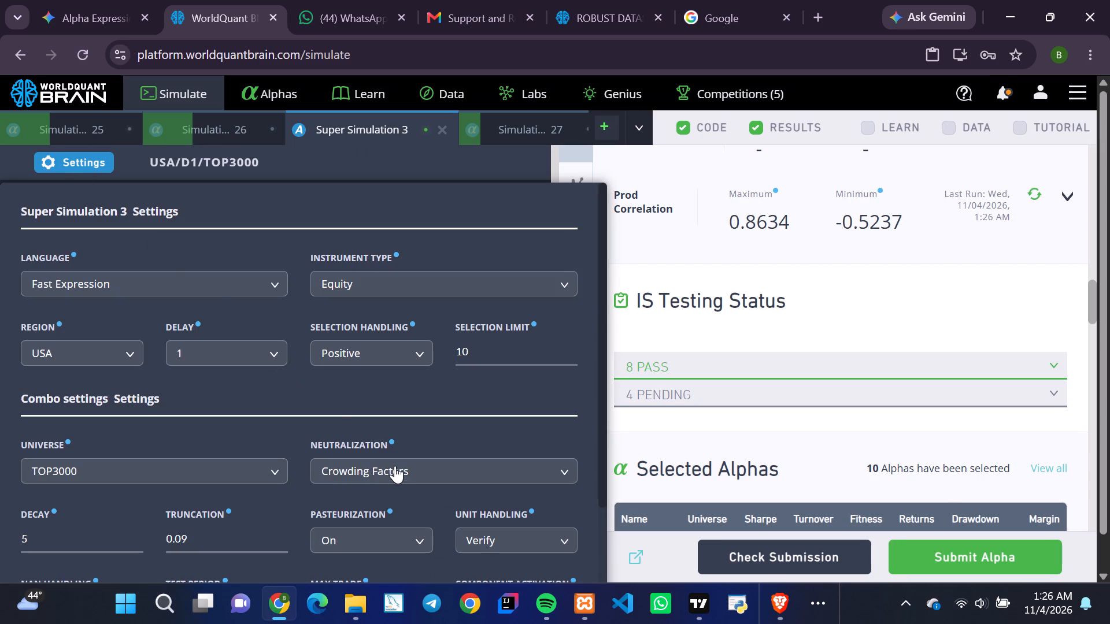
pyautogui.scroll(-2, 428, 441)
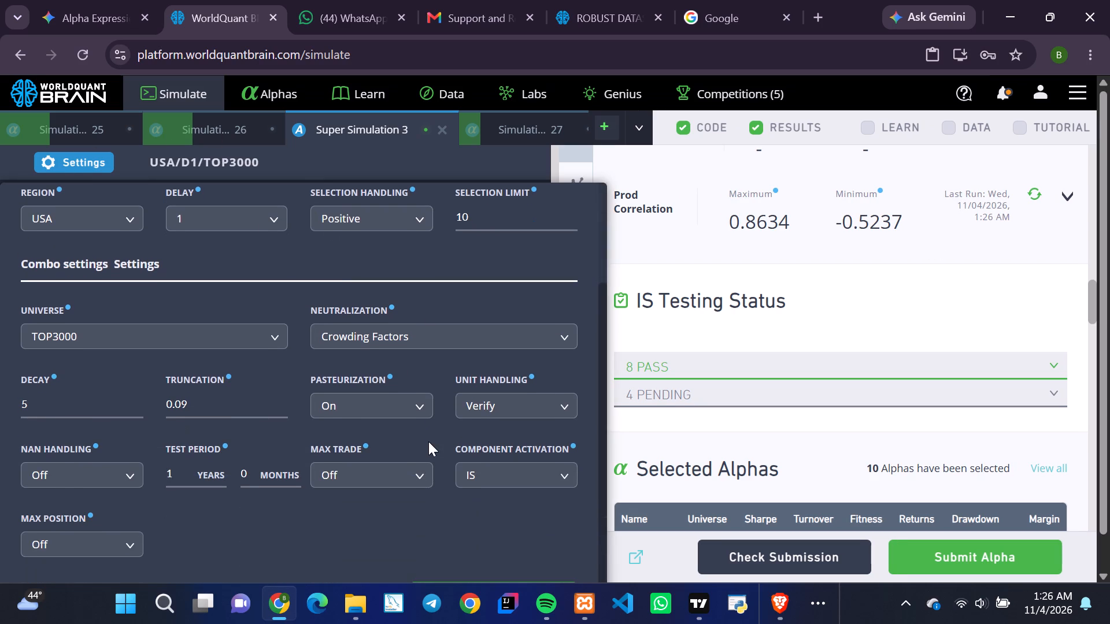
pyautogui.click(564, 329)
pyautogui.click(355, 466)
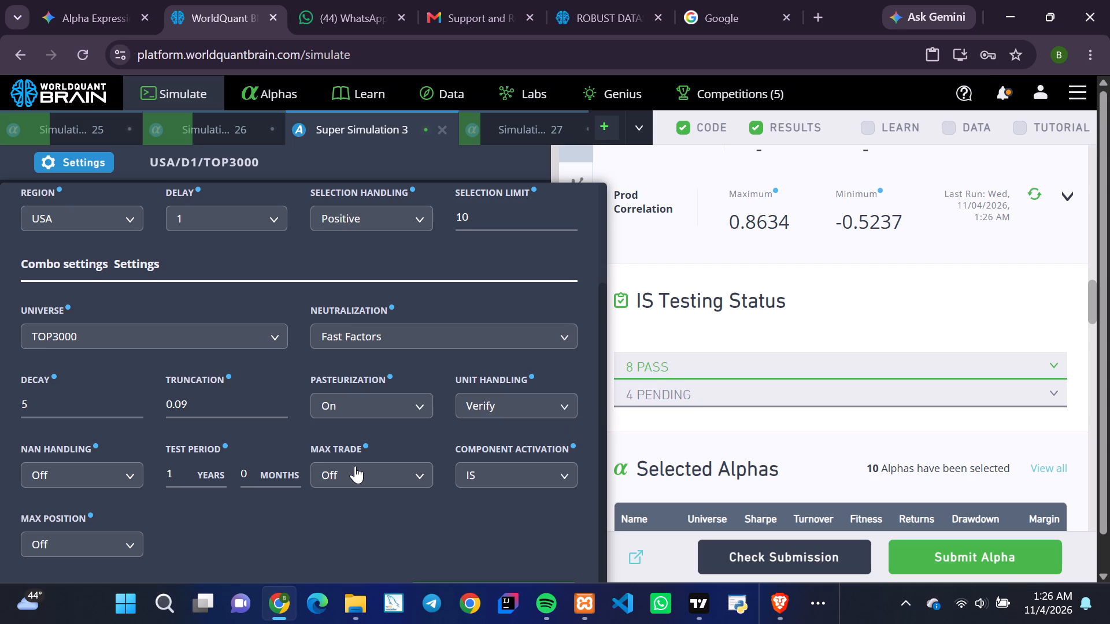
pyautogui.scroll(-5, 355, 466)
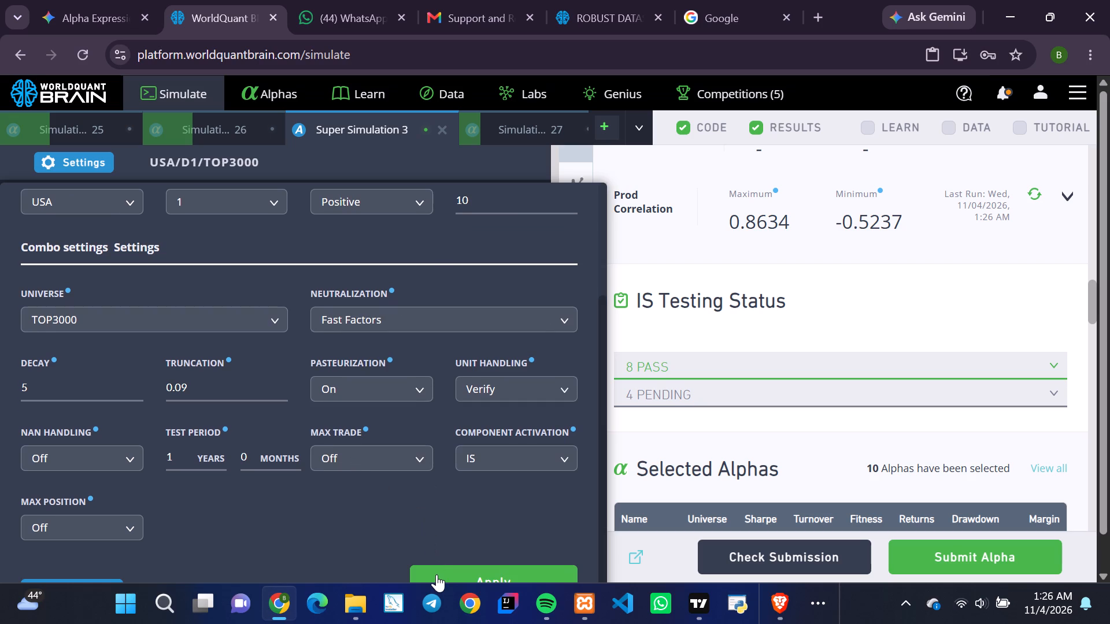
pyautogui.click(436, 574)
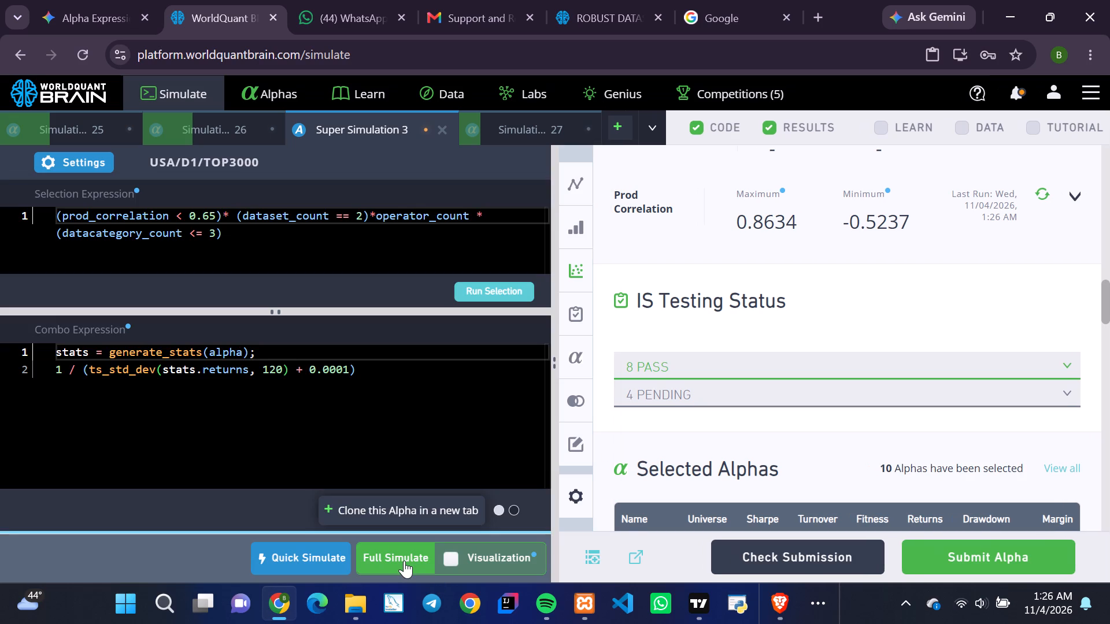
pyautogui.click(395, 562)
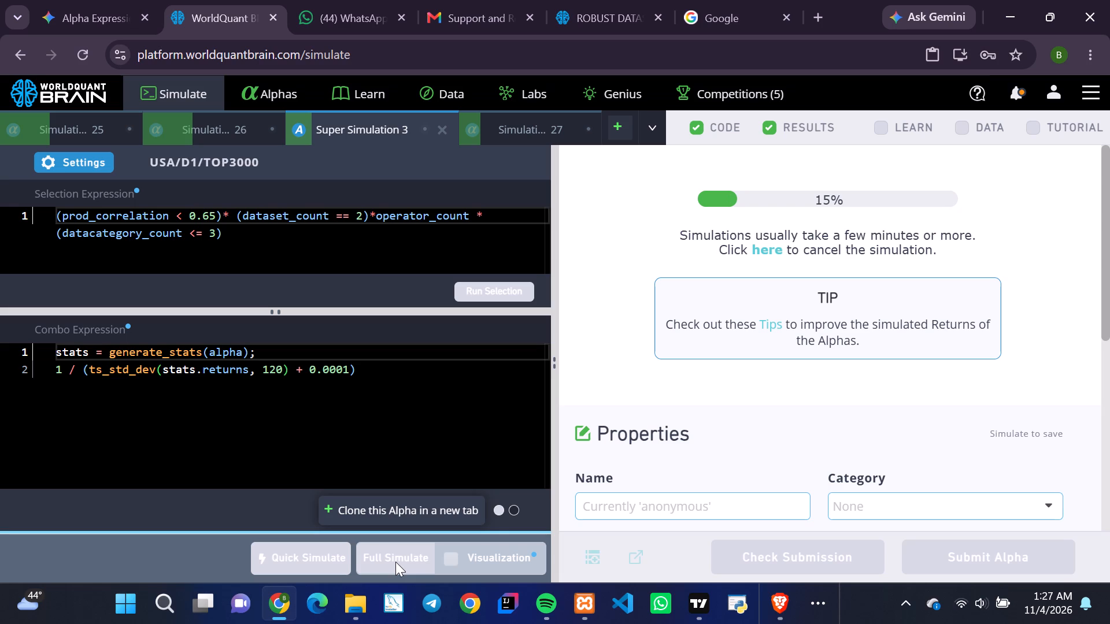
# Switch to the Brave browser and look through the playing YouTube video's page, including its comments and mix playlist.
pyautogui.click(782, 607)
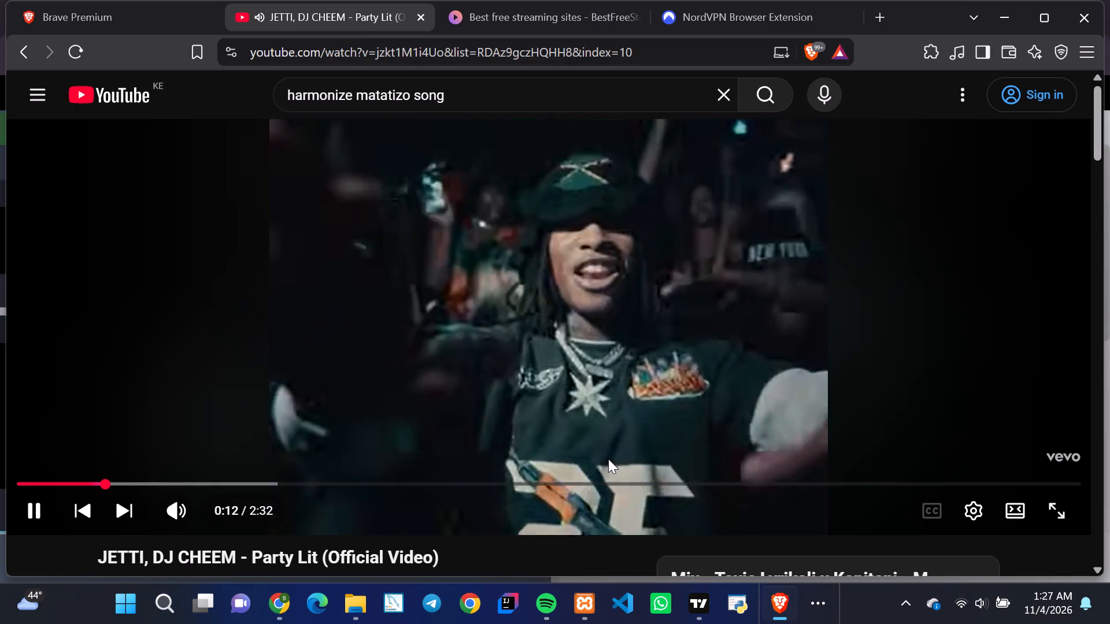
pyautogui.scroll(-3, 423, 529)
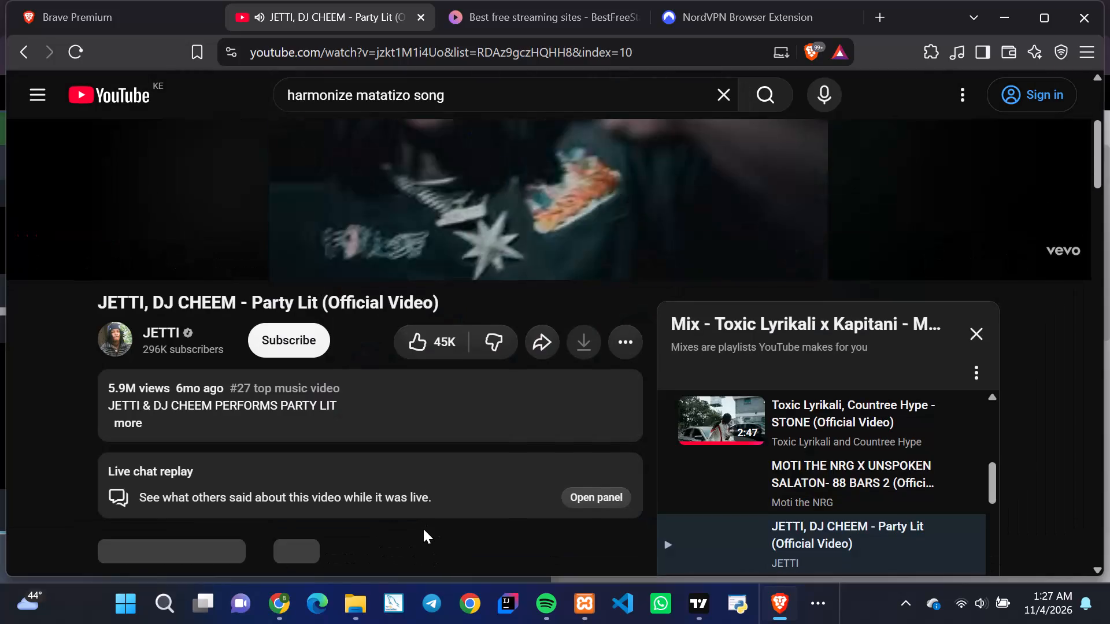
pyautogui.scroll(-2, 720, 450)
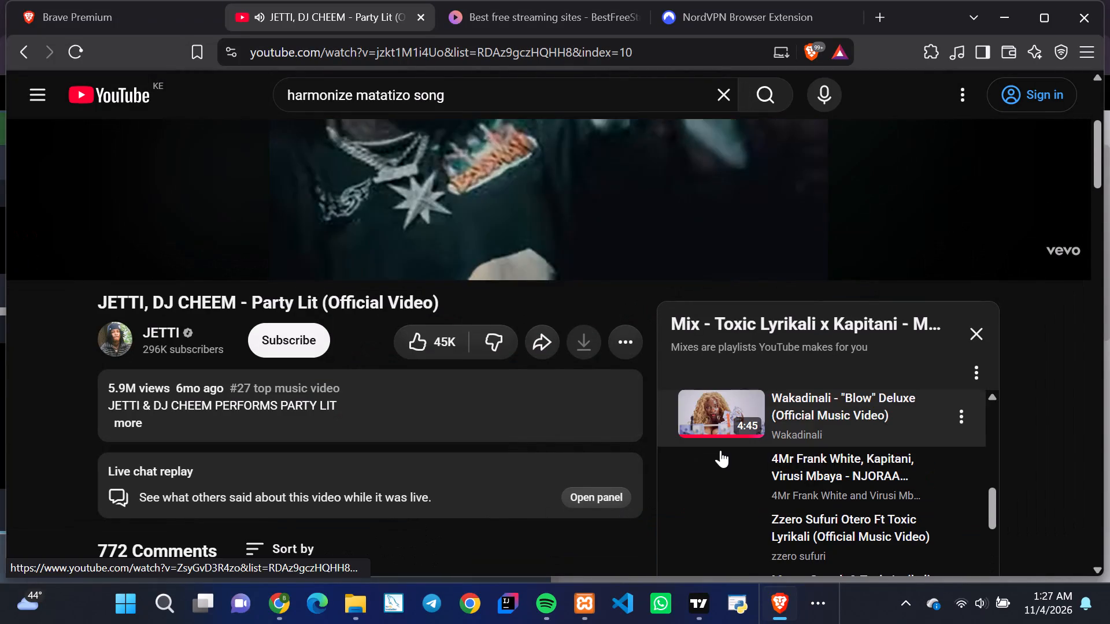
pyautogui.scroll(-3, 614, 428)
pyautogui.scroll(3, 614, 428)
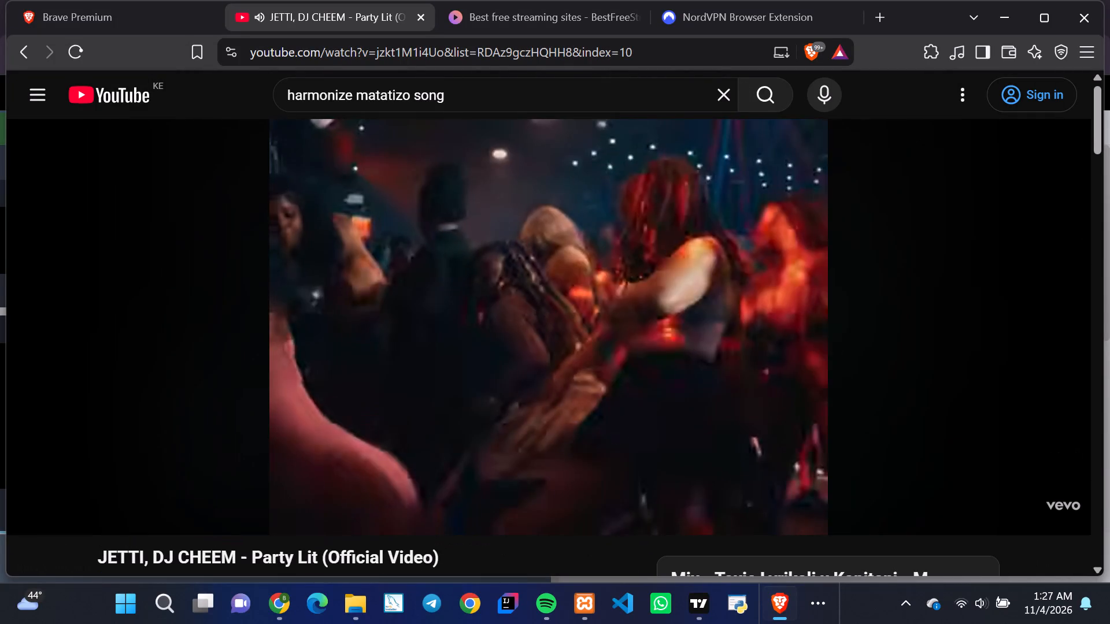
pyautogui.scroll(-4, 506, 244)
pyautogui.scroll(1, 506, 244)
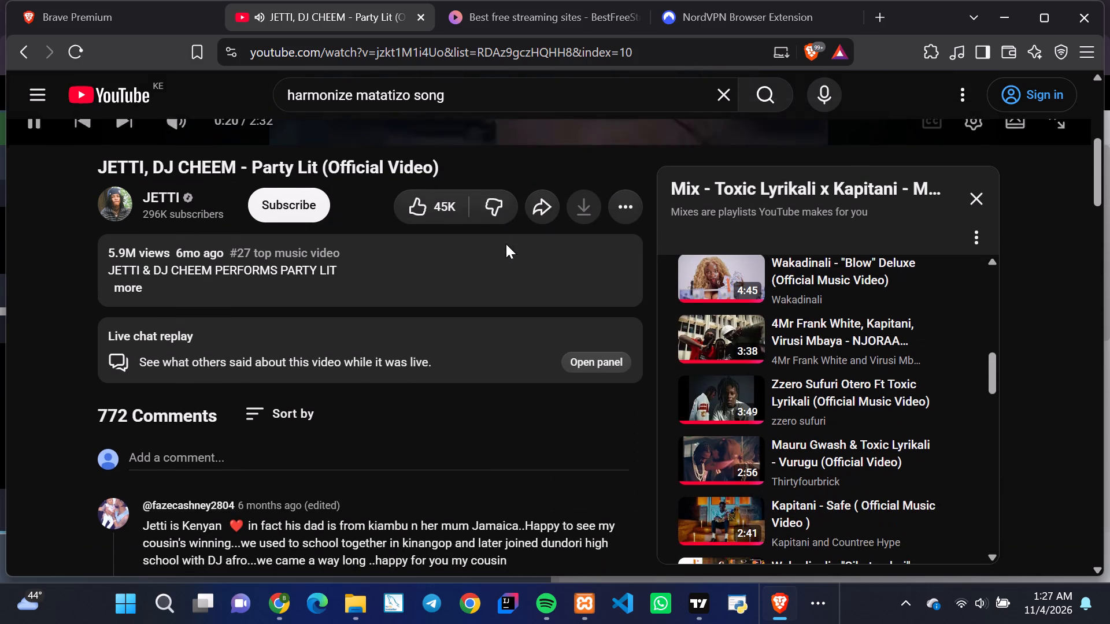
pyautogui.scroll(1, 506, 244)
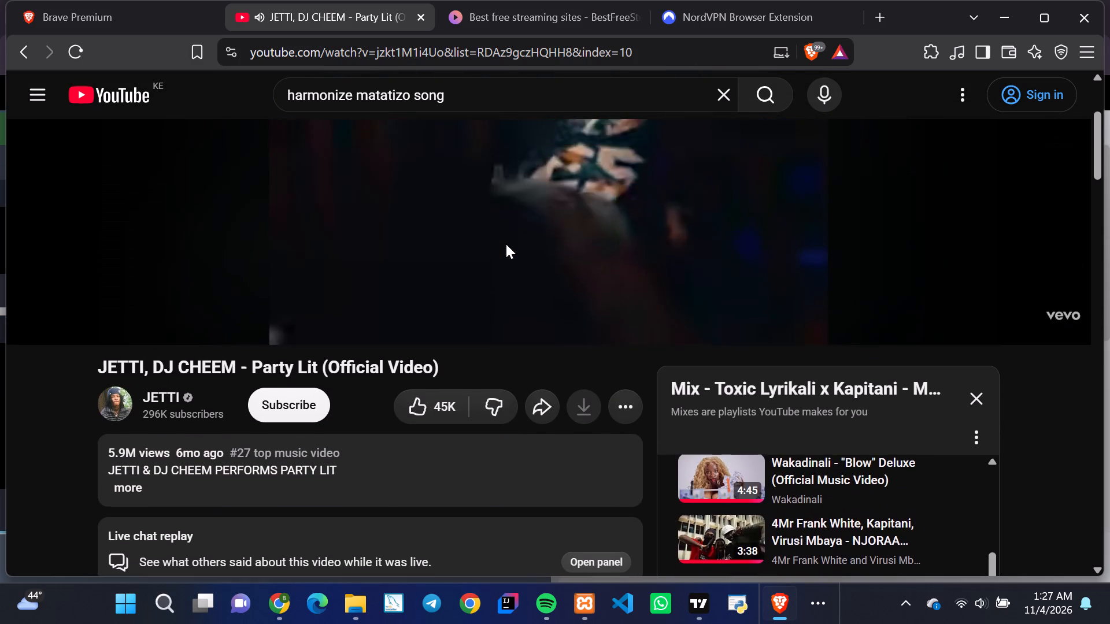
pyautogui.scroll(2, 506, 244)
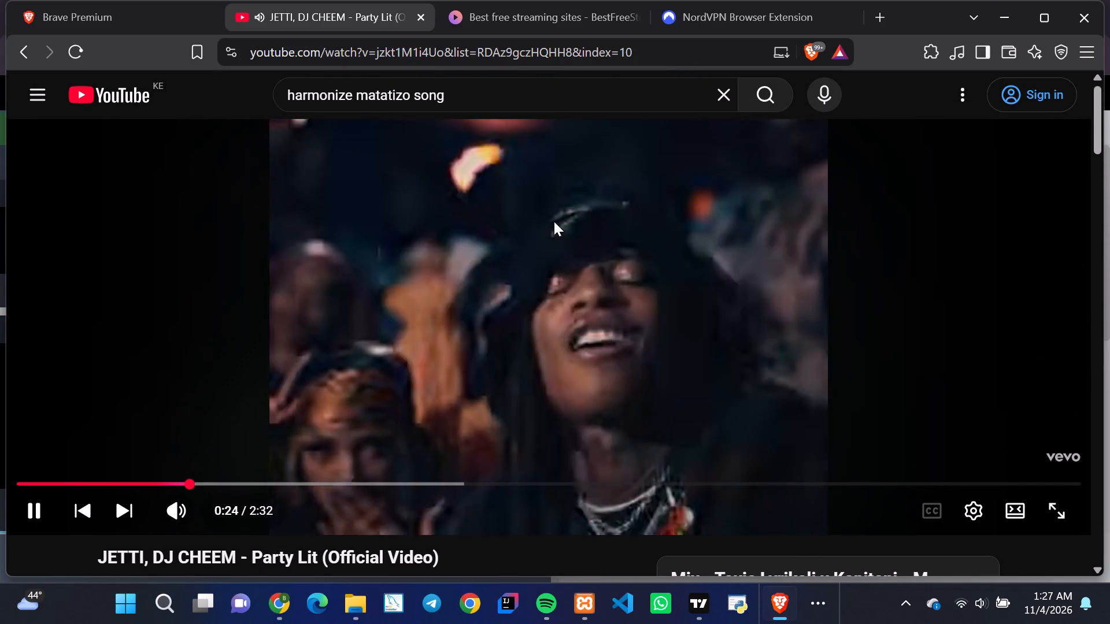
# Move the playing YouTube video into the miniplayer.
pyautogui.rightClick(554, 221)
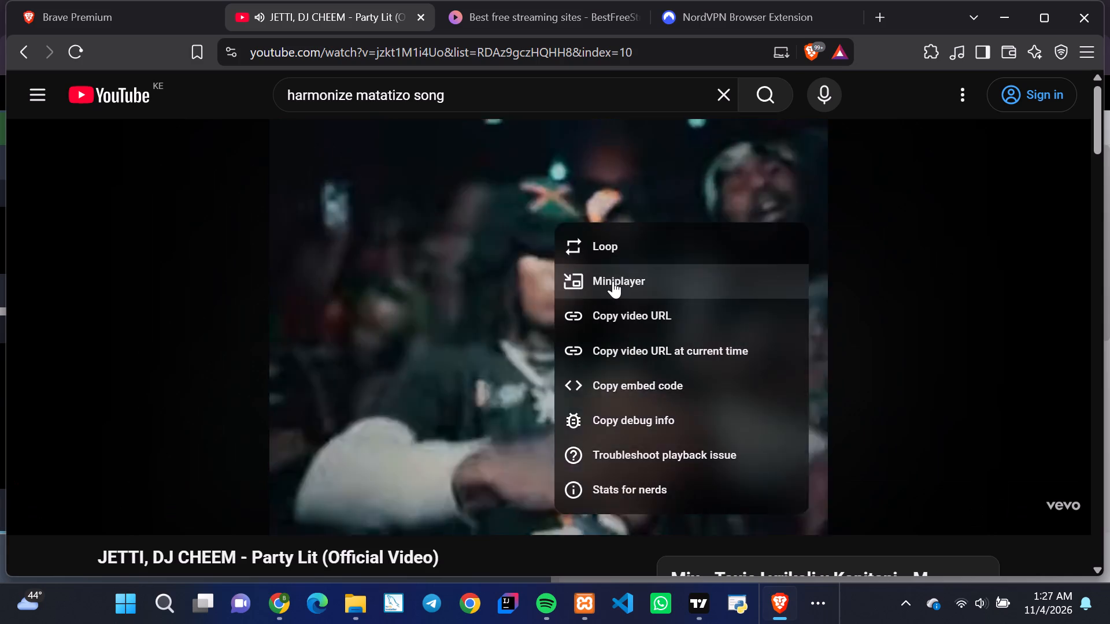
pyautogui.click(615, 283)
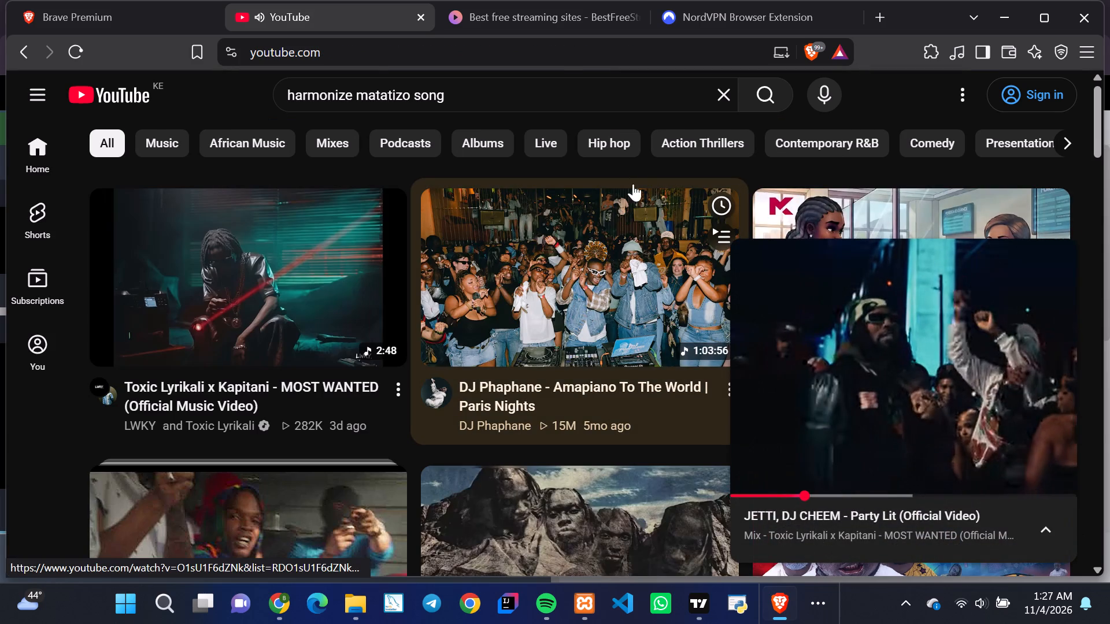
# Clear the old search text from the YouTube search box.
pyautogui.click(721, 94)
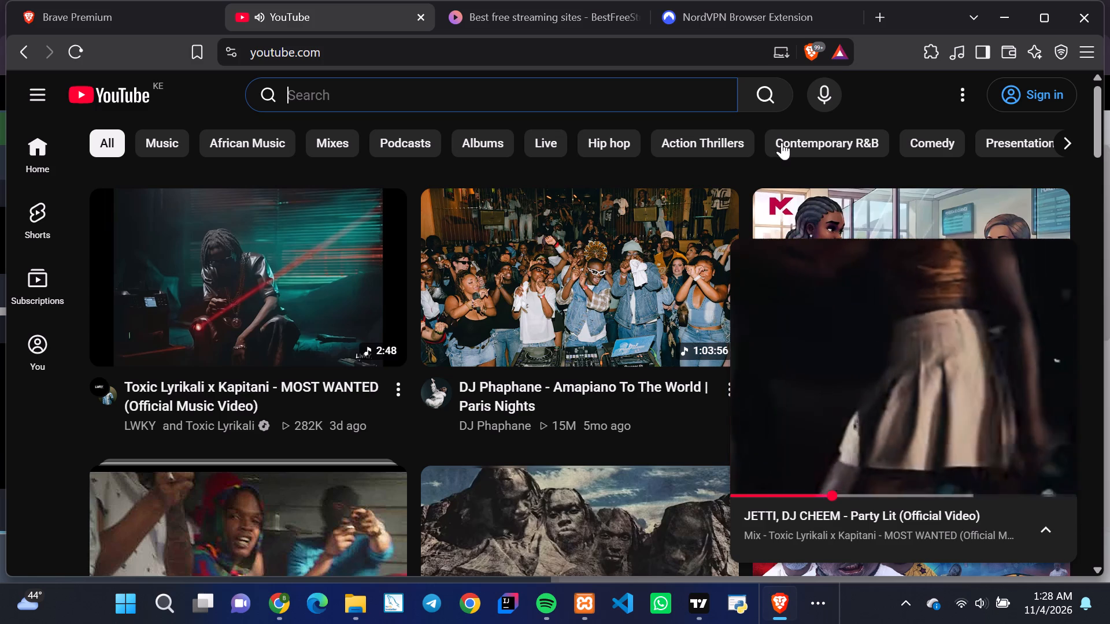
pyautogui.click(198, 88)
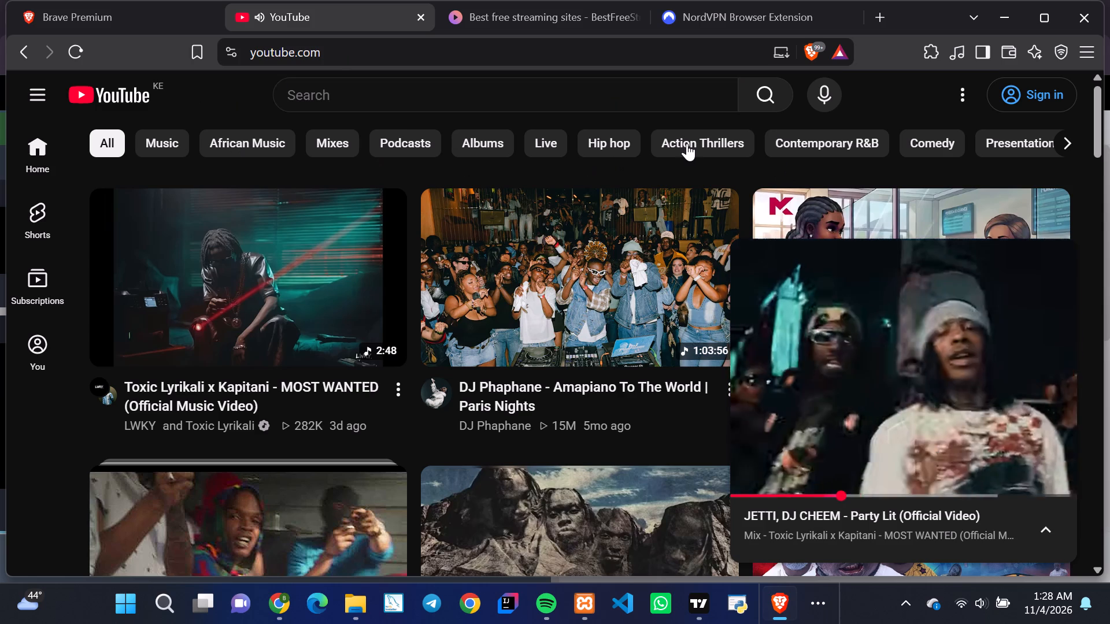
# Filter the YouTube home feed to Recently uploaded and play the "Dyana Cods x Only Moh - ZARAGAZA" music video.
pyautogui.hscroll(-5, 690, 143)
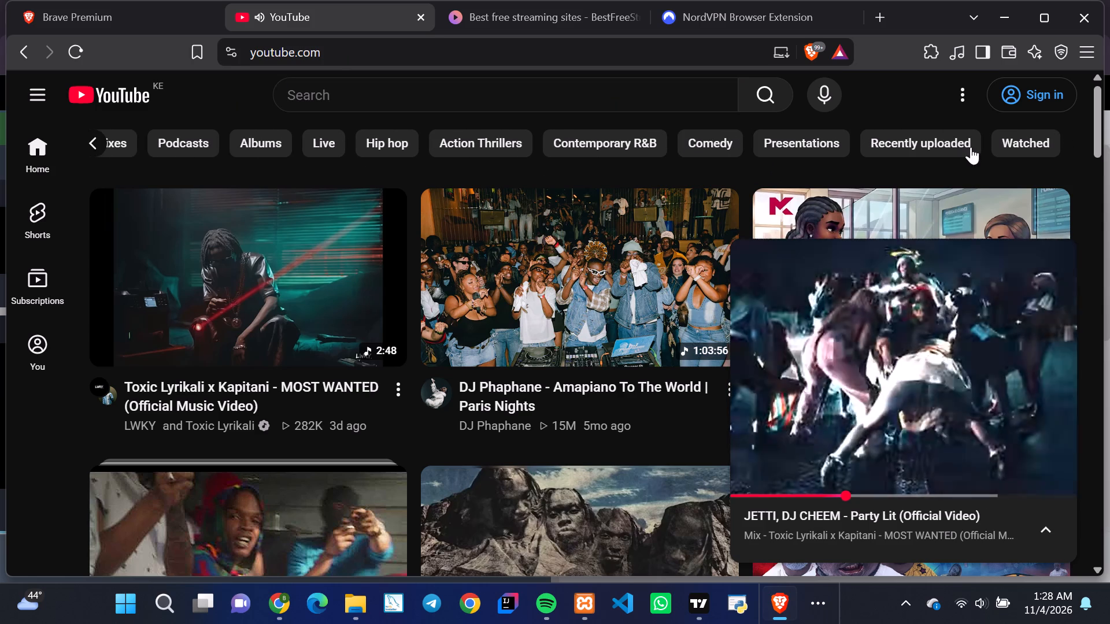
pyautogui.click(915, 138)
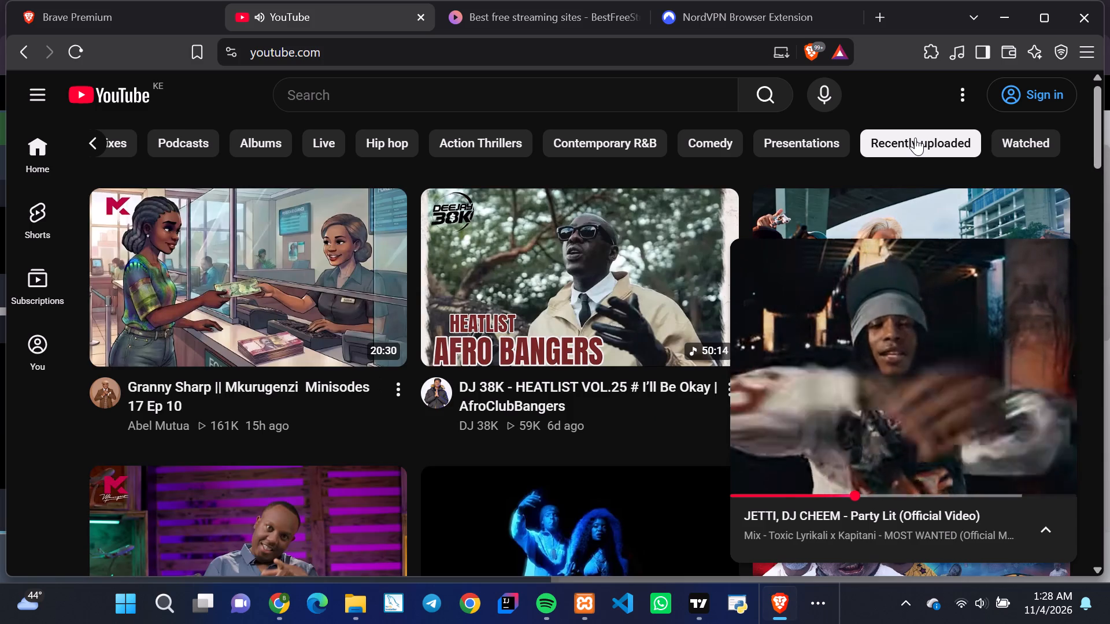
pyautogui.scroll(-3, 634, 398)
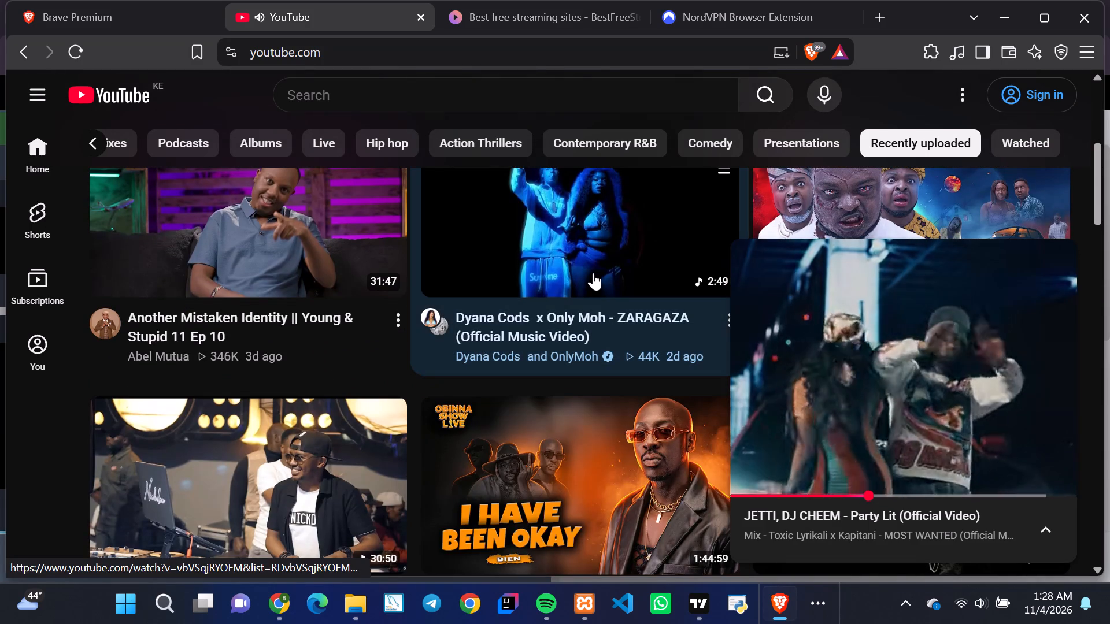
pyautogui.click(593, 273)
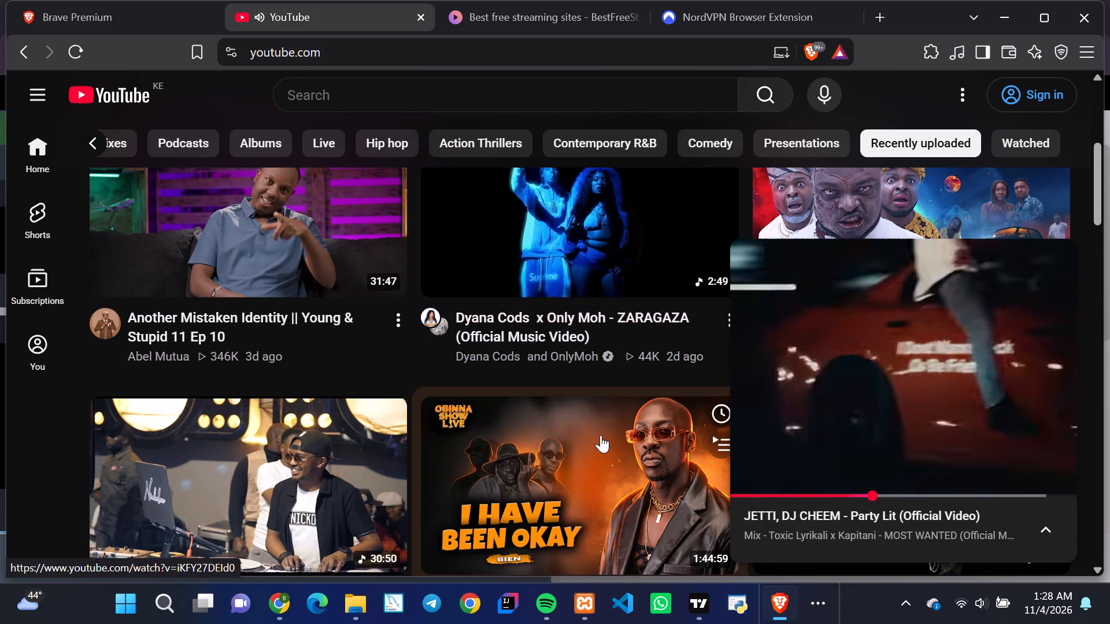
# Shrink the YouTube miniplayer to a smaller size so it covers less of the video feed.
pyautogui.scroll(-5, 601, 435)
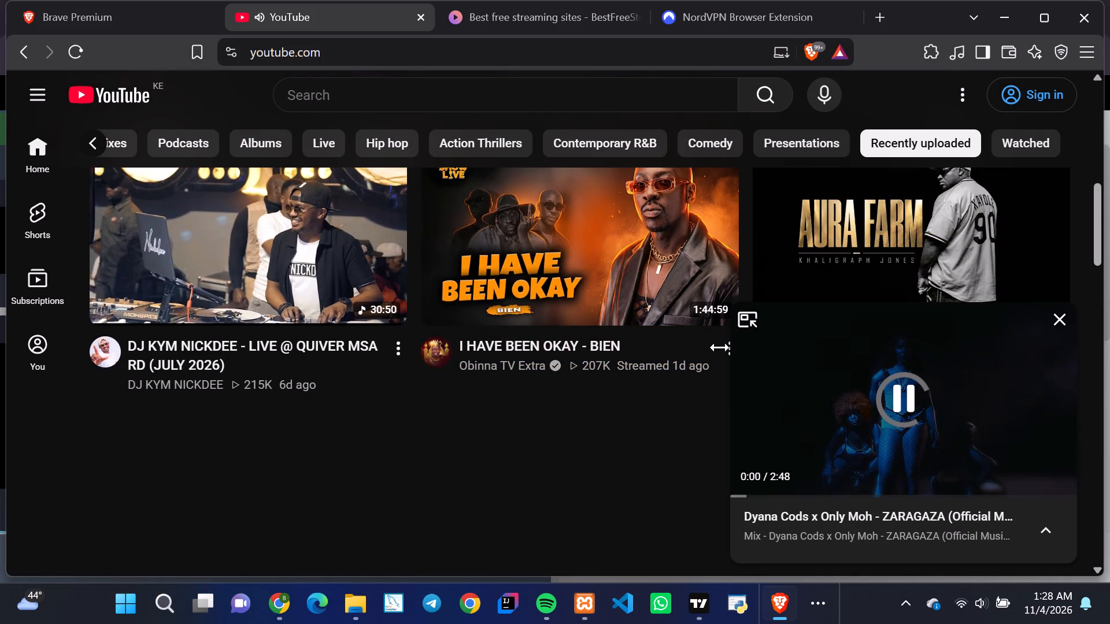
pyautogui.moveTo(734, 347); pyautogui.dragTo(852, 347)
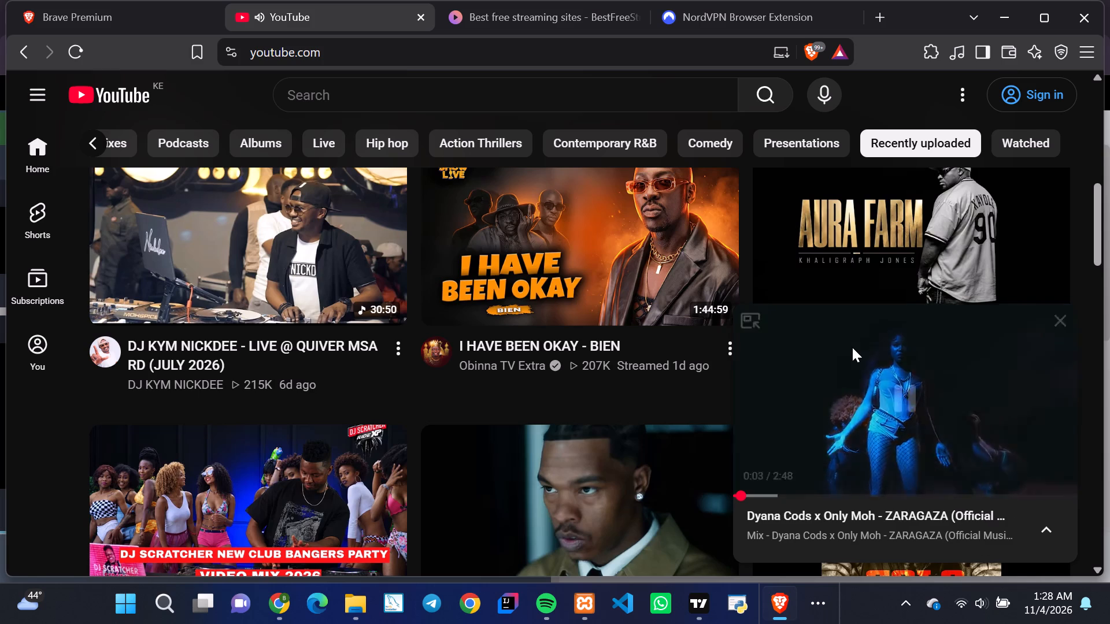
pyautogui.moveTo(852, 347); pyautogui.dragTo(885, 347)
# Browse the thumbnails and titles of the recently uploaded videos in the YouTube feed.
pyautogui.scroll(-4, 671, 400)
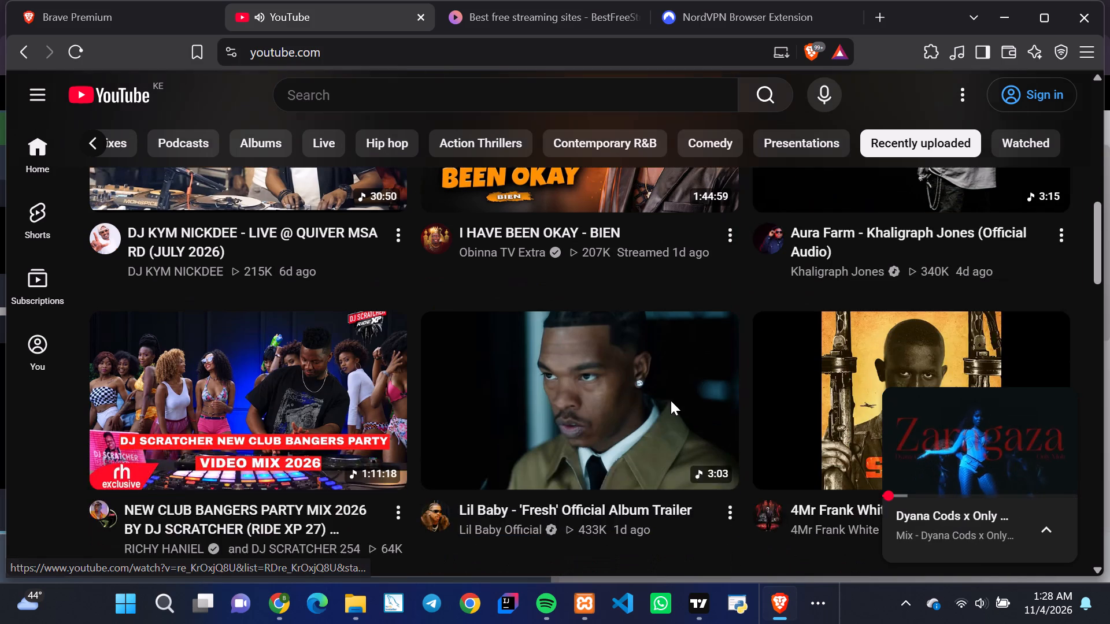
pyautogui.scroll(-2, 671, 400)
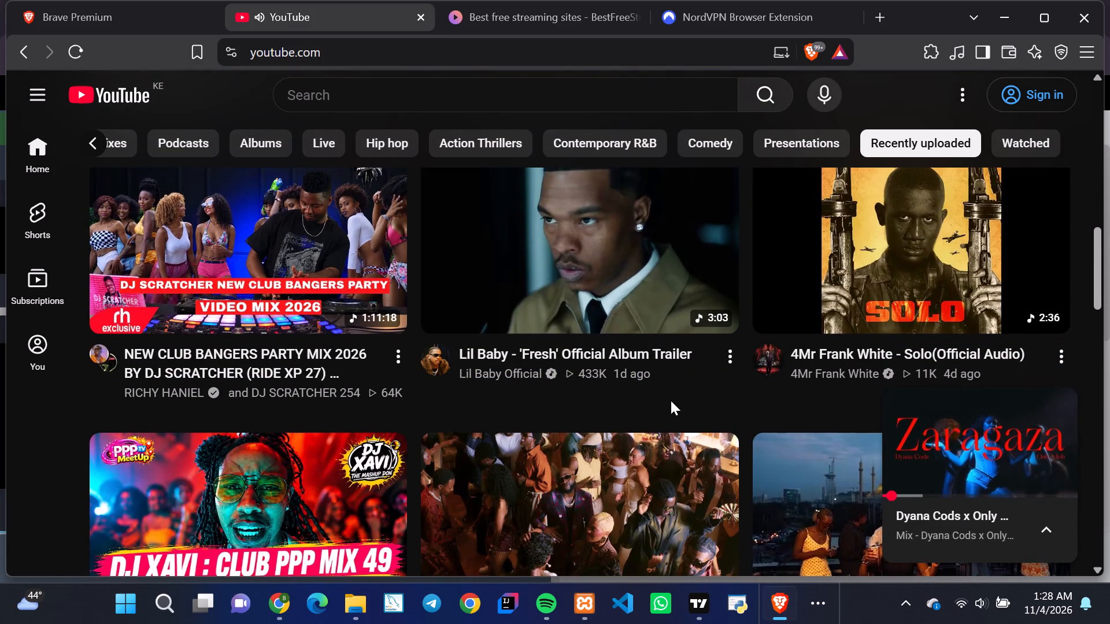
pyautogui.scroll(-2, 671, 400)
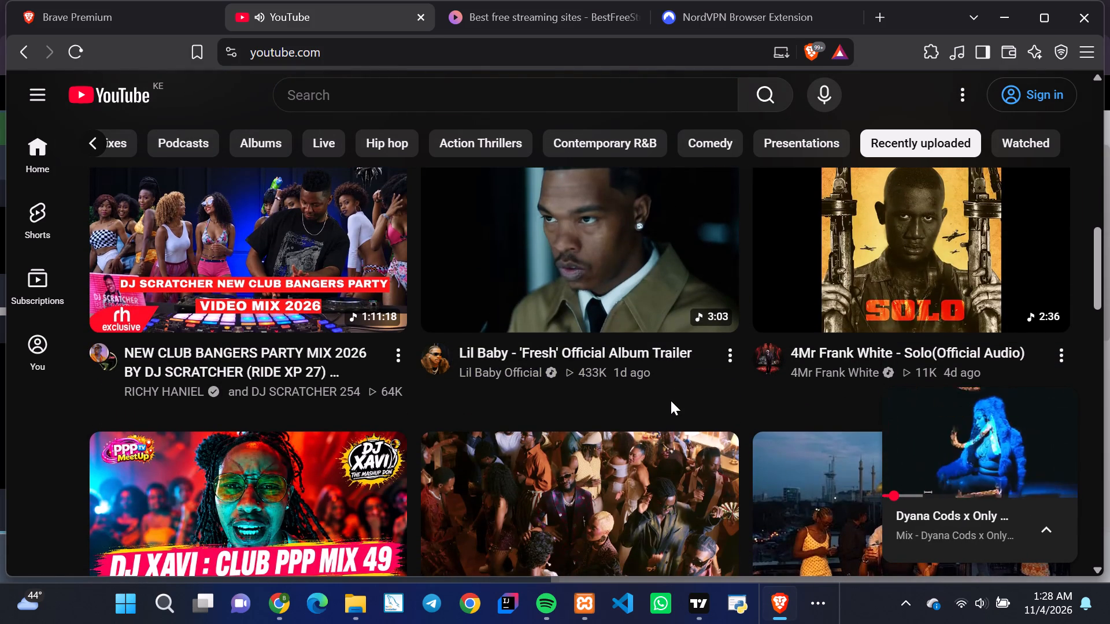
pyautogui.scroll(-5, 671, 400)
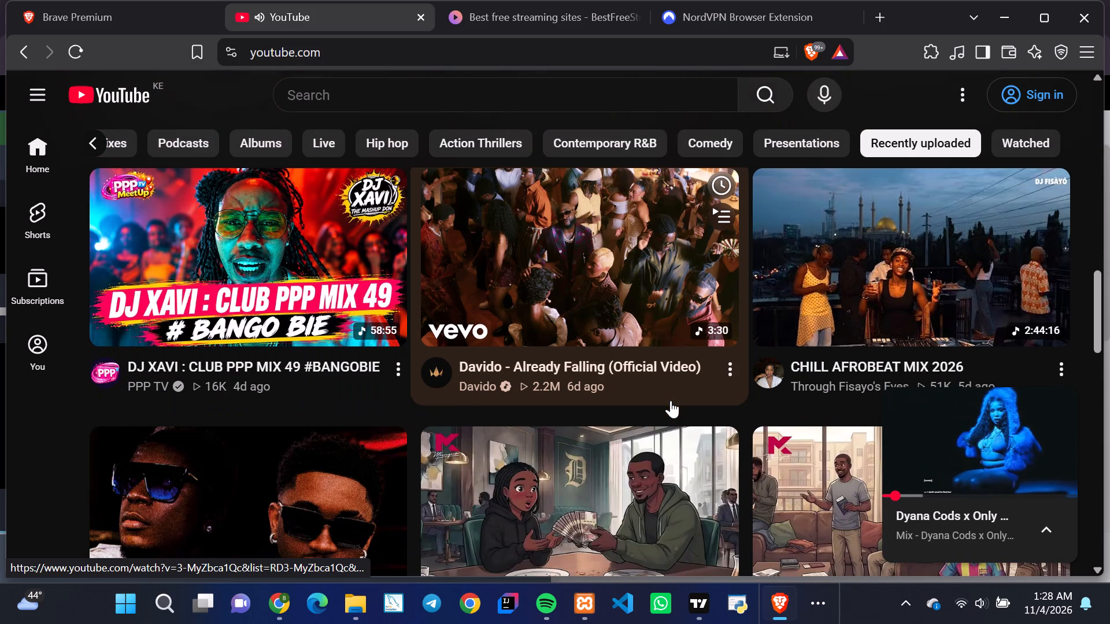
pyautogui.scroll(-2, 671, 400)
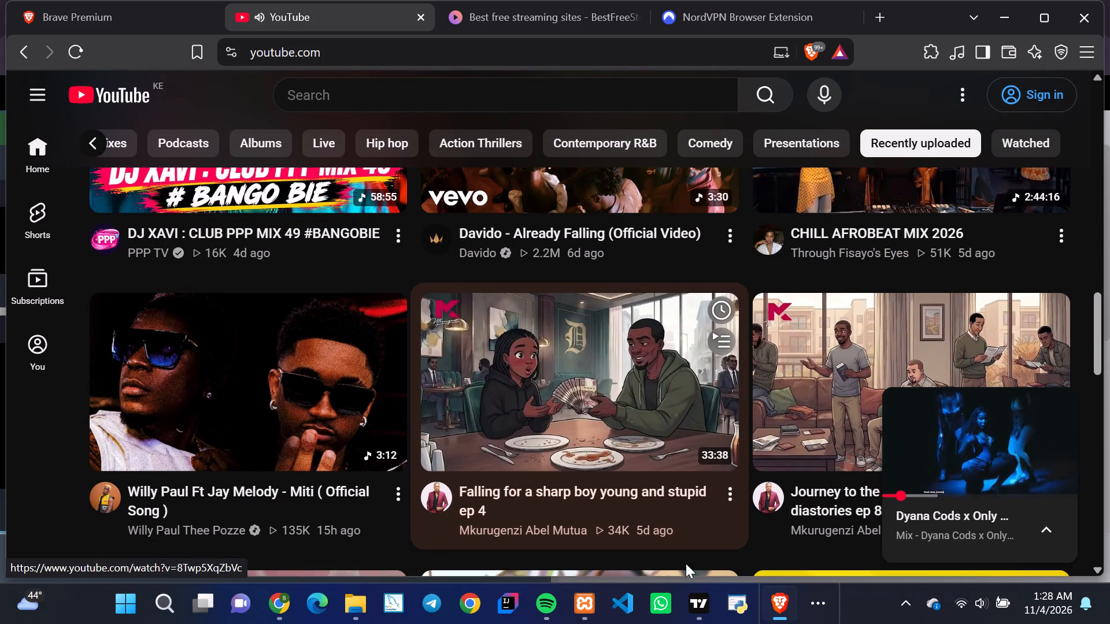
# Switch to Google Chrome and examine Simulation 26's PnL chart, IS Summary, Correlation and IS Testing Status.
pyautogui.click(279, 597)
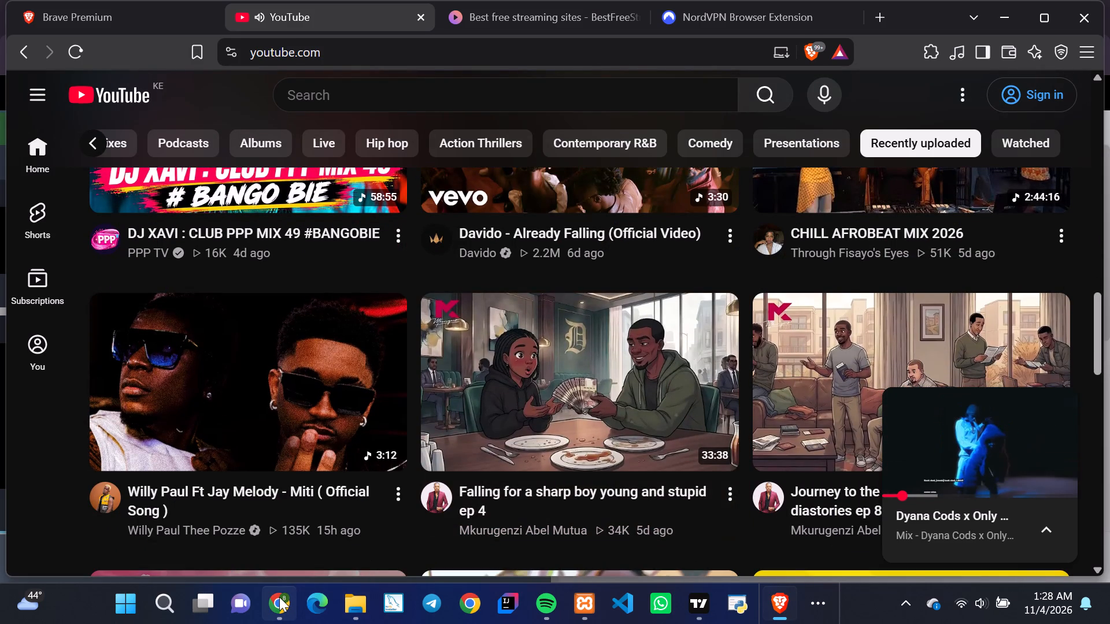
pyautogui.click(224, 139)
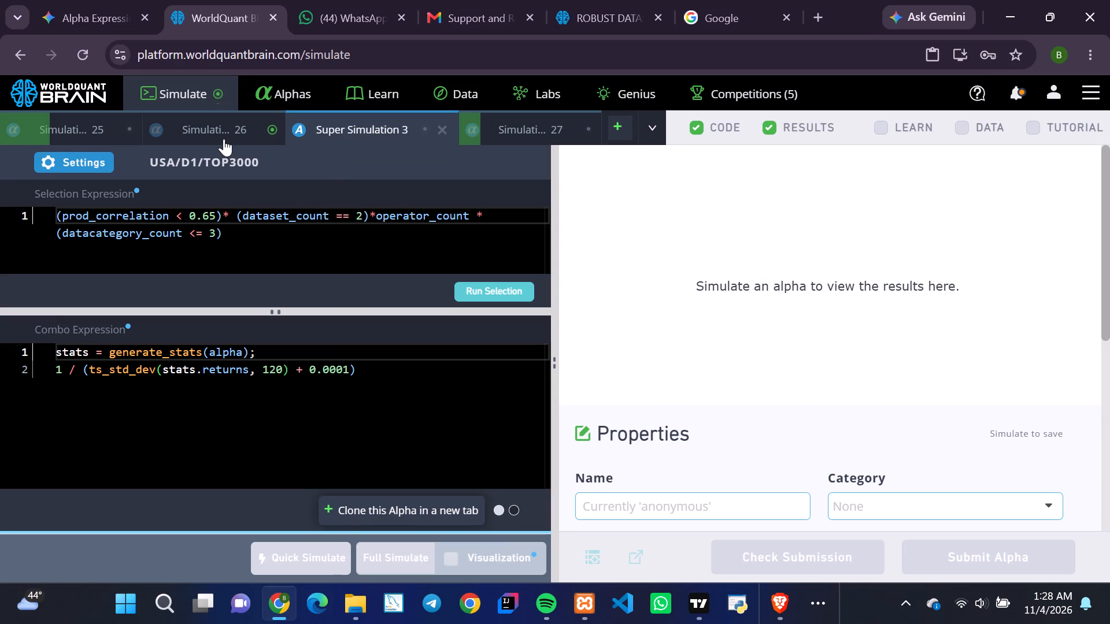
pyautogui.click(224, 129)
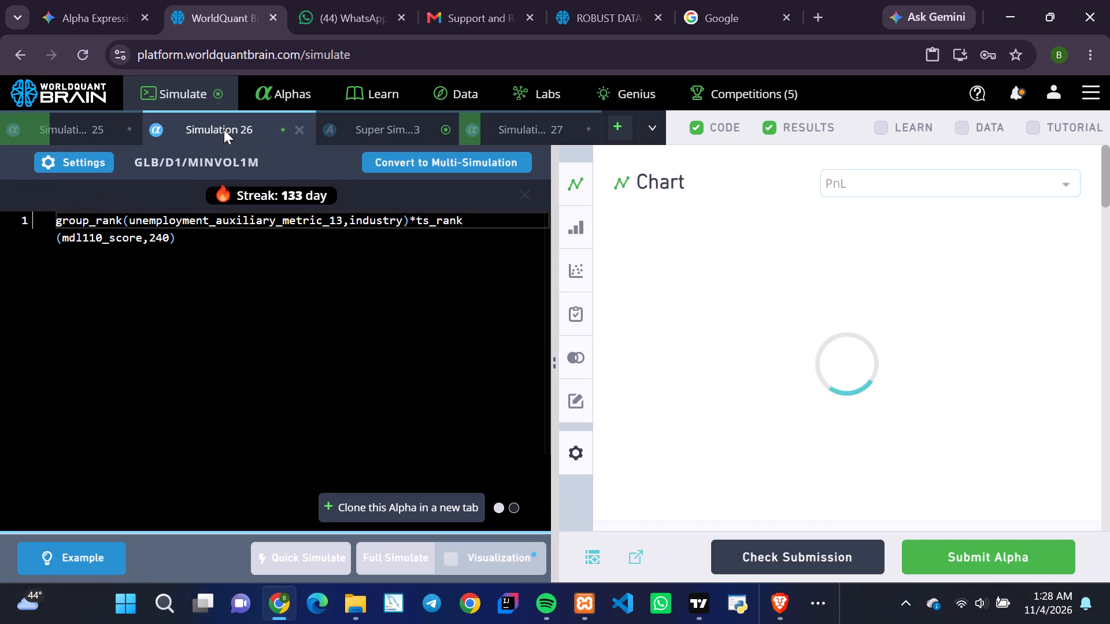
pyautogui.scroll(-1, 871, 361)
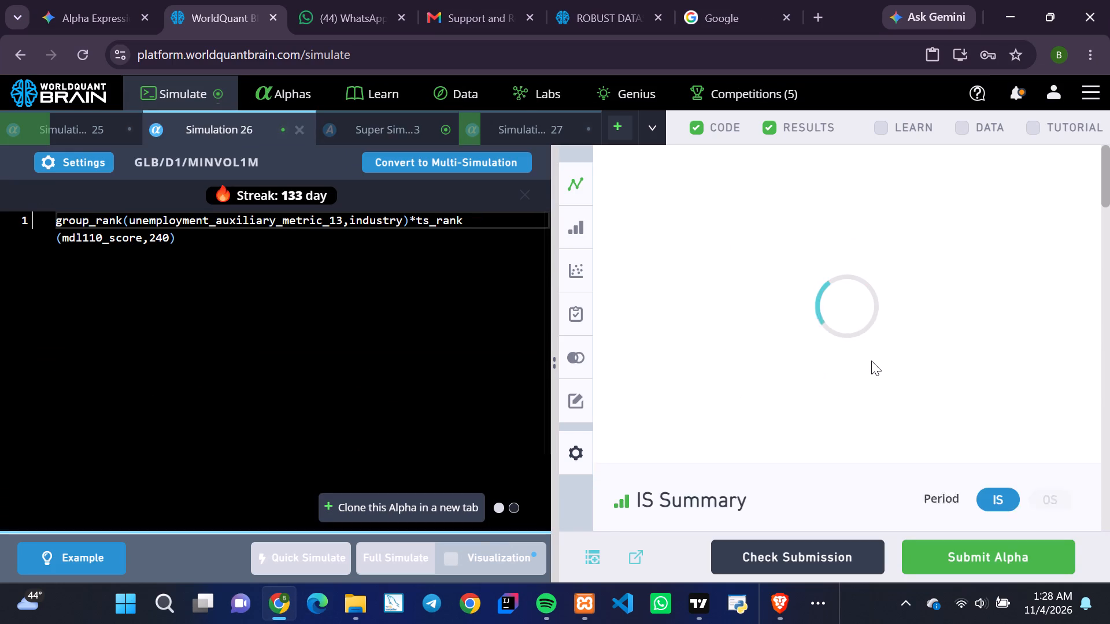
pyautogui.scroll(-3, 871, 361)
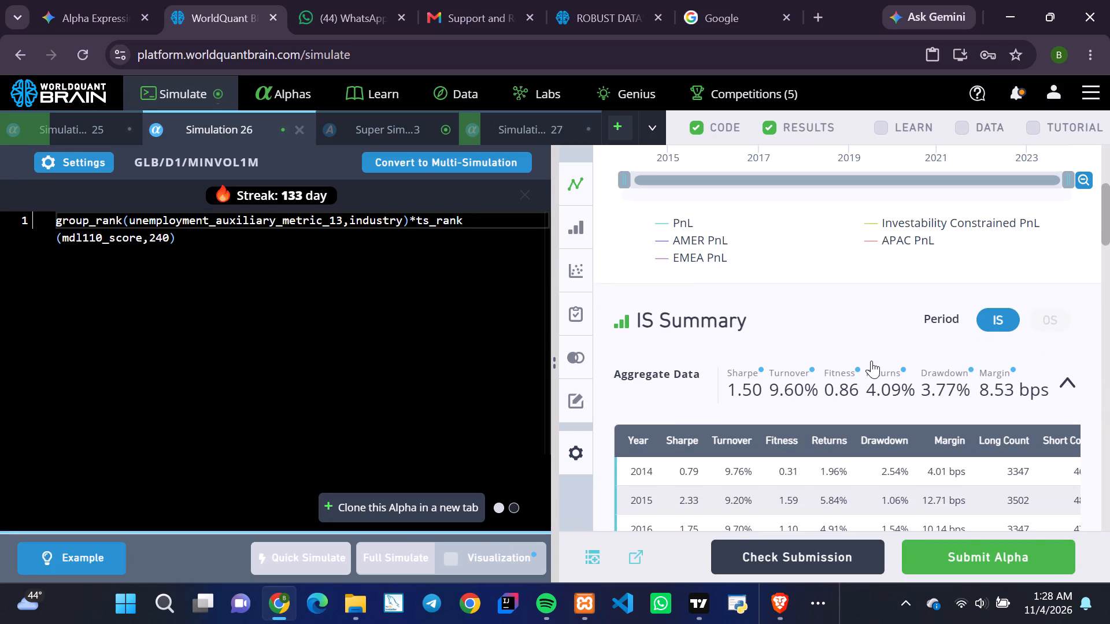
pyautogui.scroll(-3, 871, 361)
pyautogui.scroll(4, 832, 382)
pyautogui.scroll(-1, 832, 382)
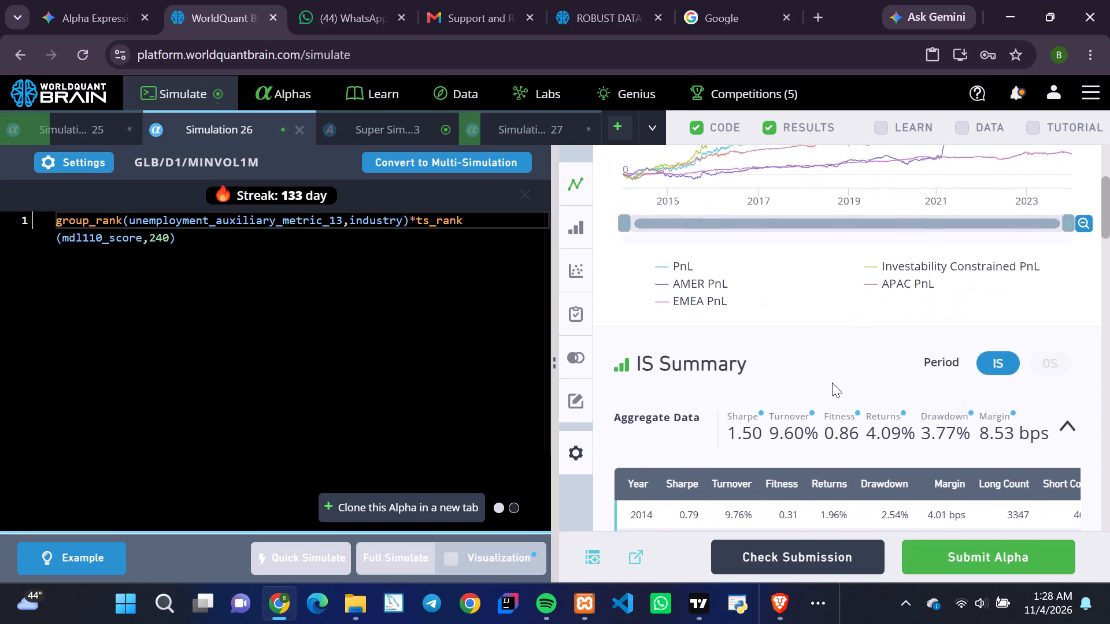
pyautogui.scroll(-8, 832, 382)
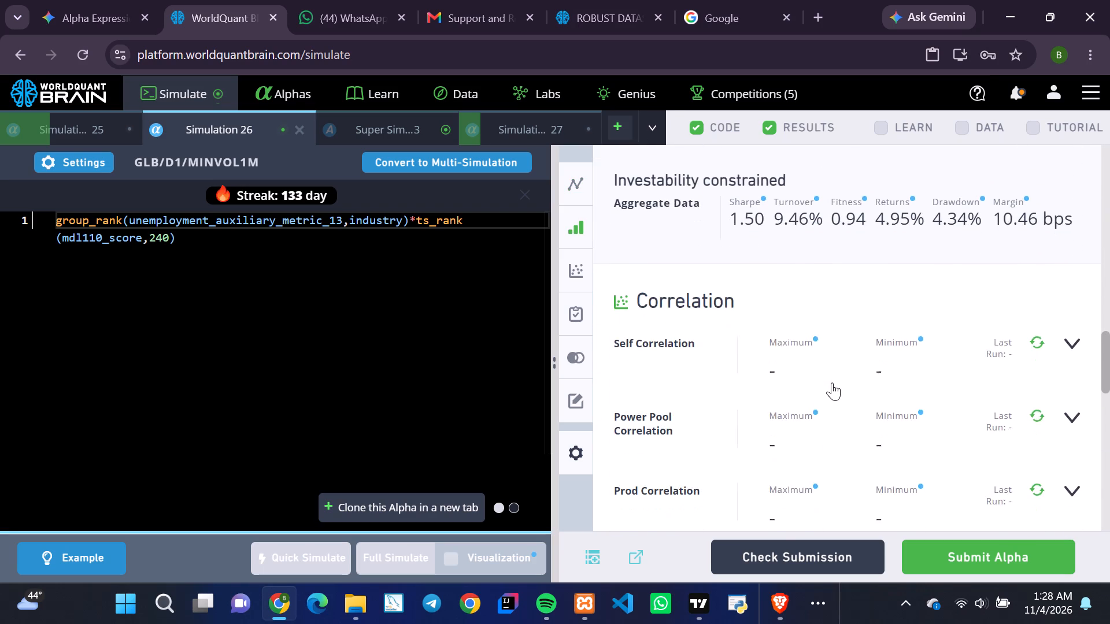
pyautogui.scroll(-3, 832, 382)
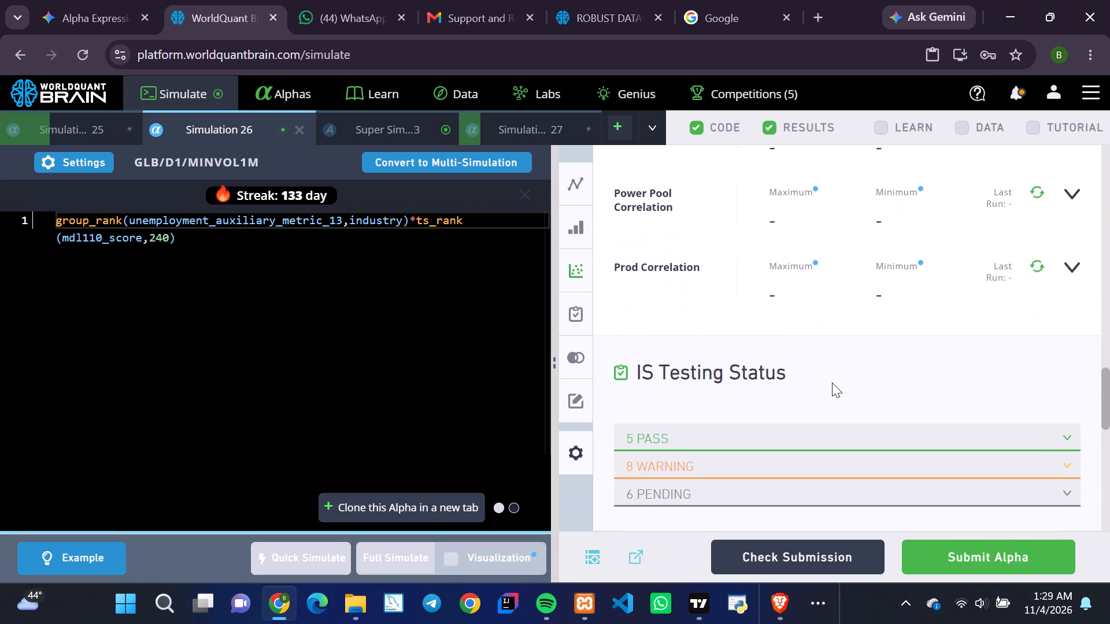
# Set Simulation 26's decay to 9 and neutralization to Fast Factors, apply the settings and run a full simulation.
pyautogui.click(70, 166)
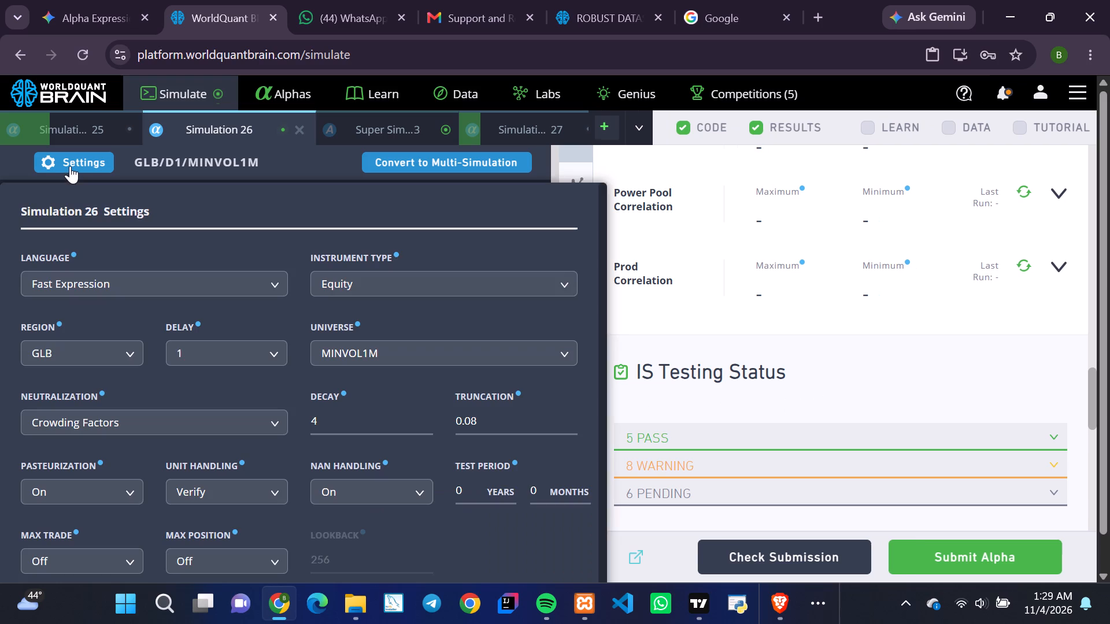
pyautogui.tripleClick(431, 419)
pyautogui.click(431, 419)
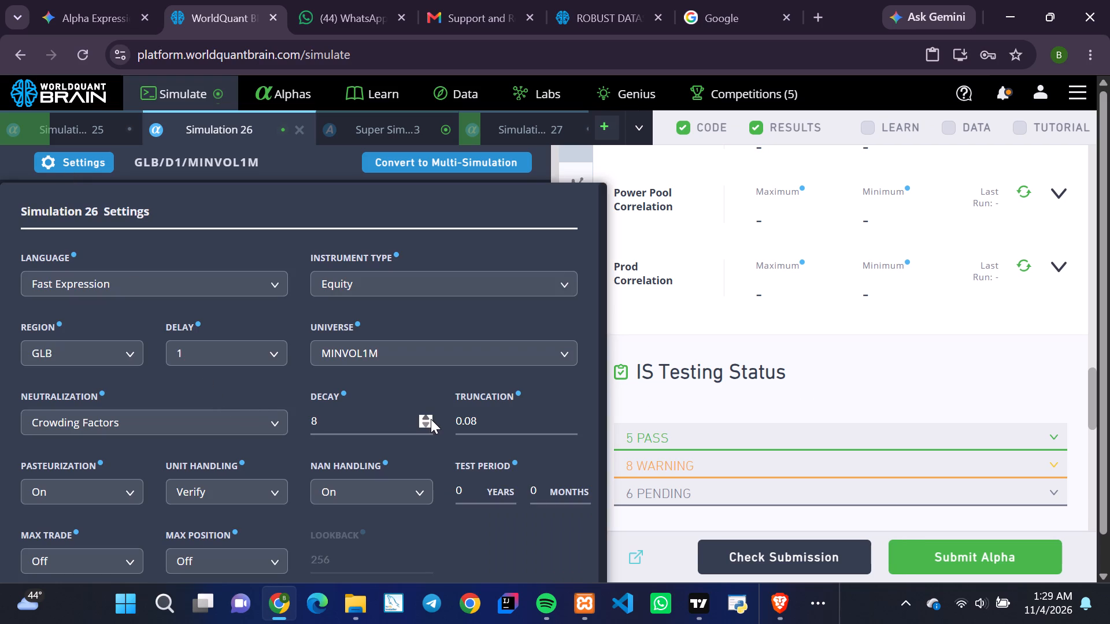
pyautogui.click(284, 420)
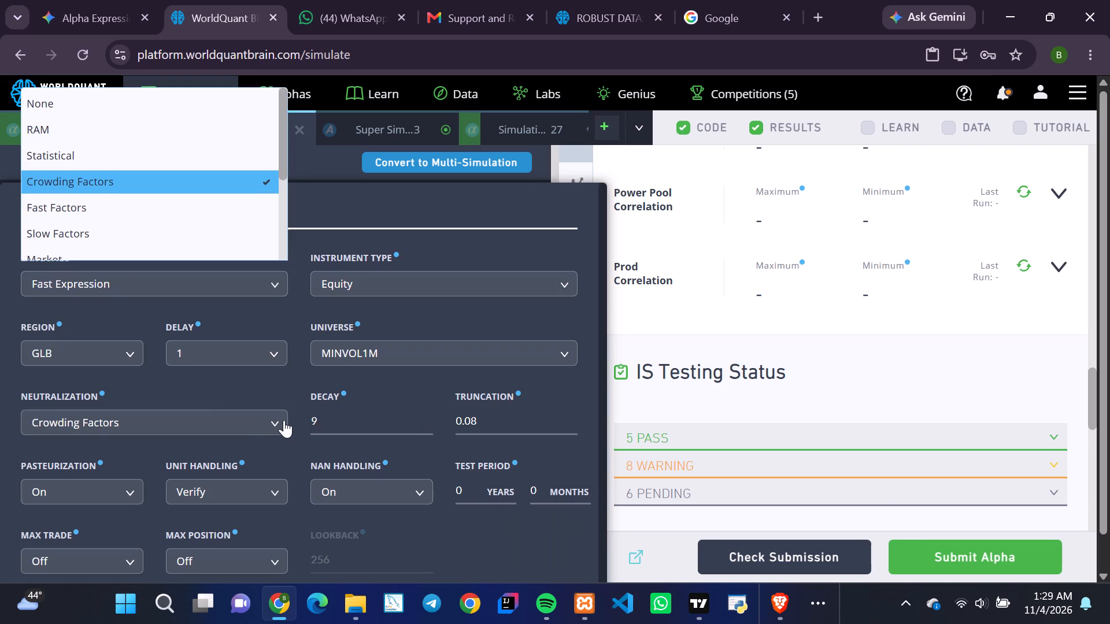
pyautogui.click(64, 197)
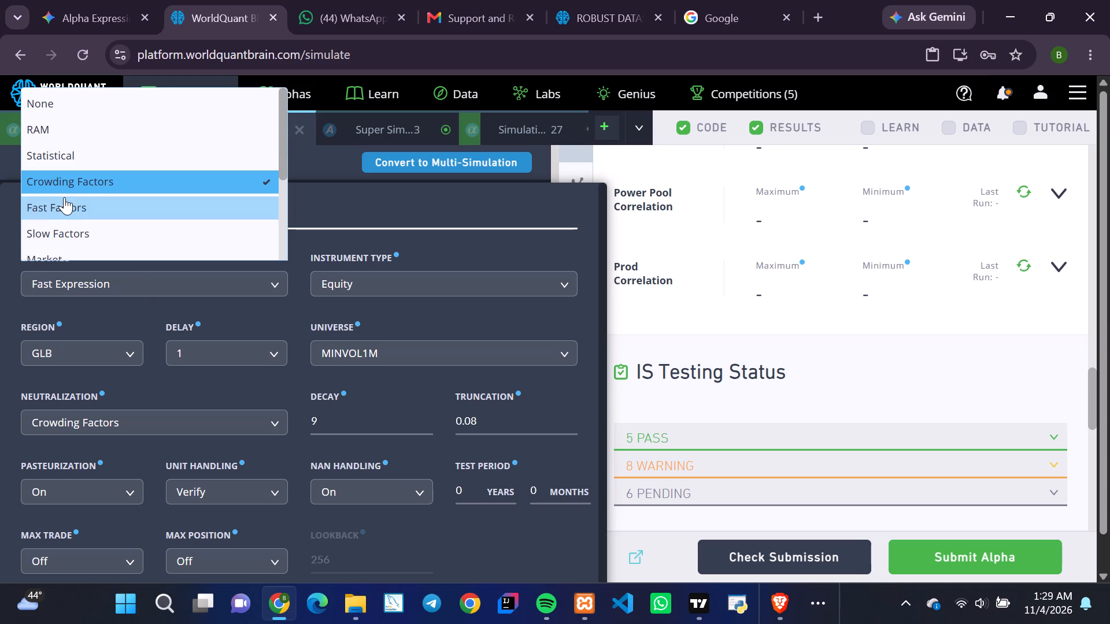
pyautogui.scroll(-4, 231, 450)
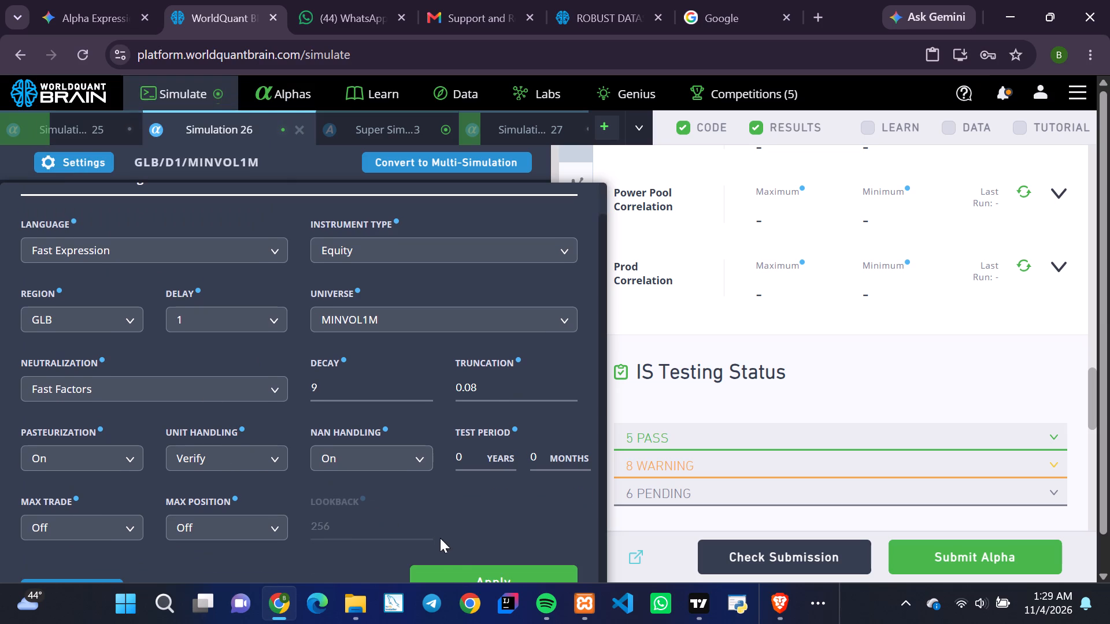
pyautogui.click(454, 570)
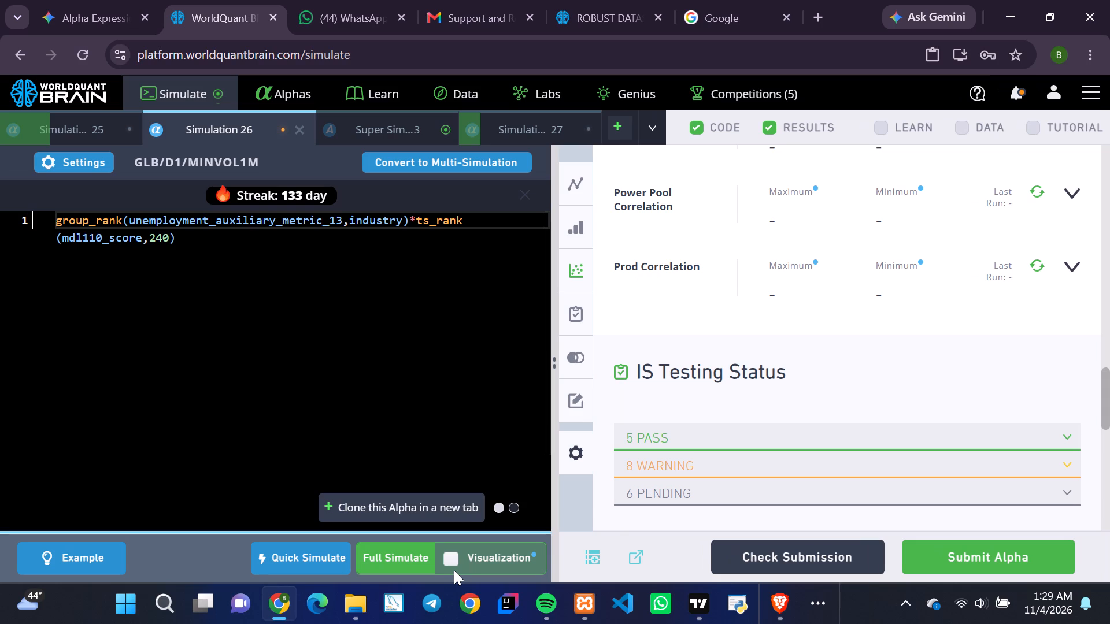
pyautogui.click(376, 564)
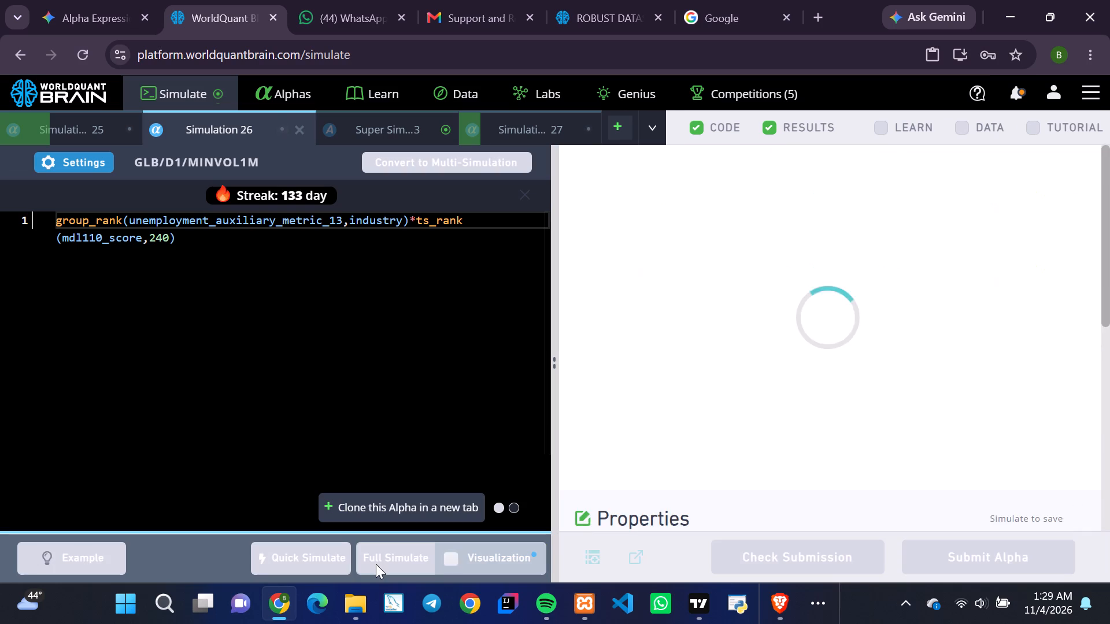
# Show the test period in the results of Super Simulation 3.
pyautogui.click(381, 122)
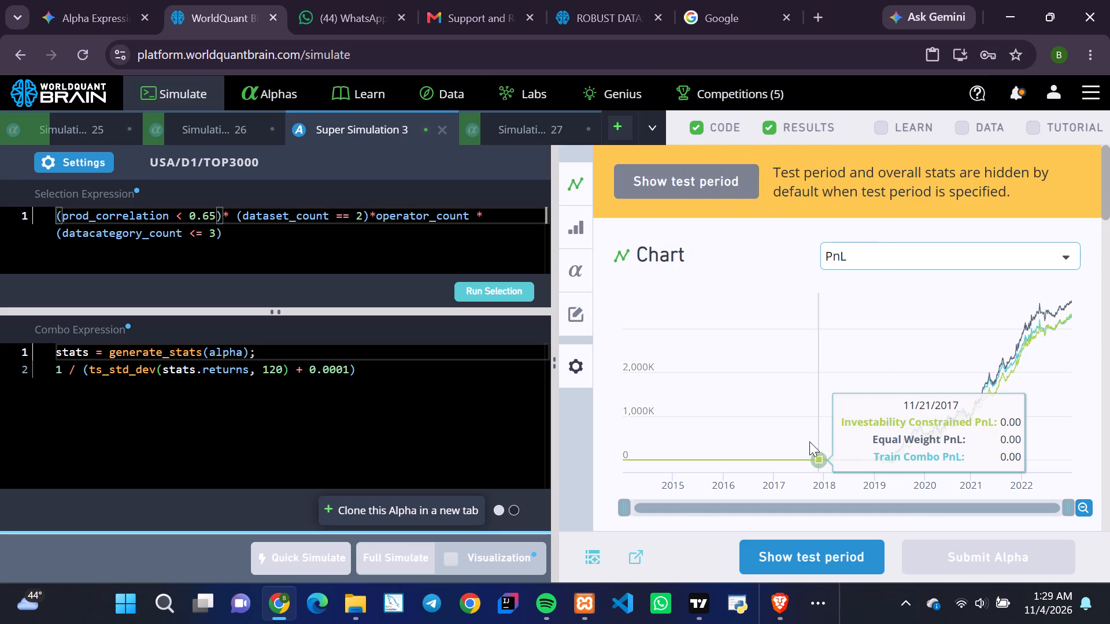
pyautogui.click(809, 550)
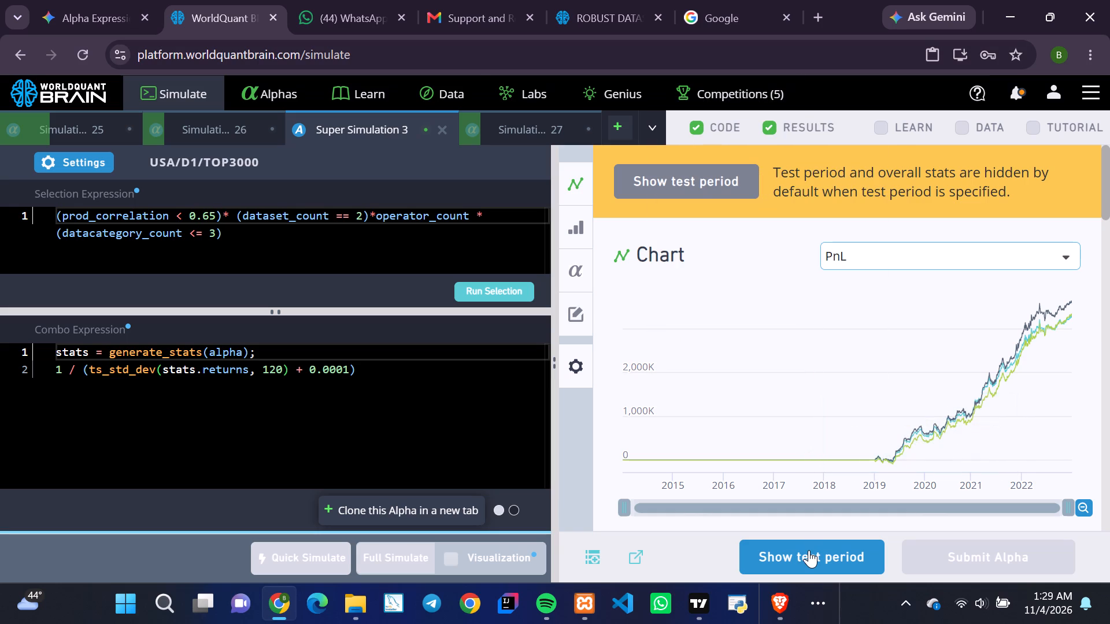
# Set Super Simulation 3's neutralization to Slow Factors, apply the settings and run a full simulation.
pyautogui.click(91, 153)
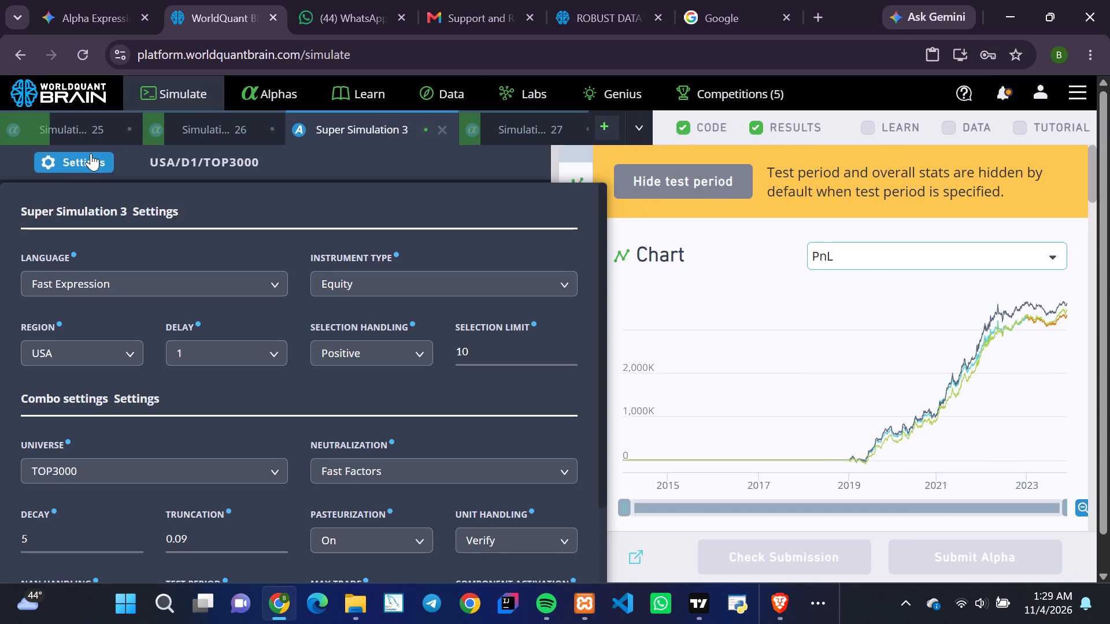
pyautogui.scroll(-1, 274, 357)
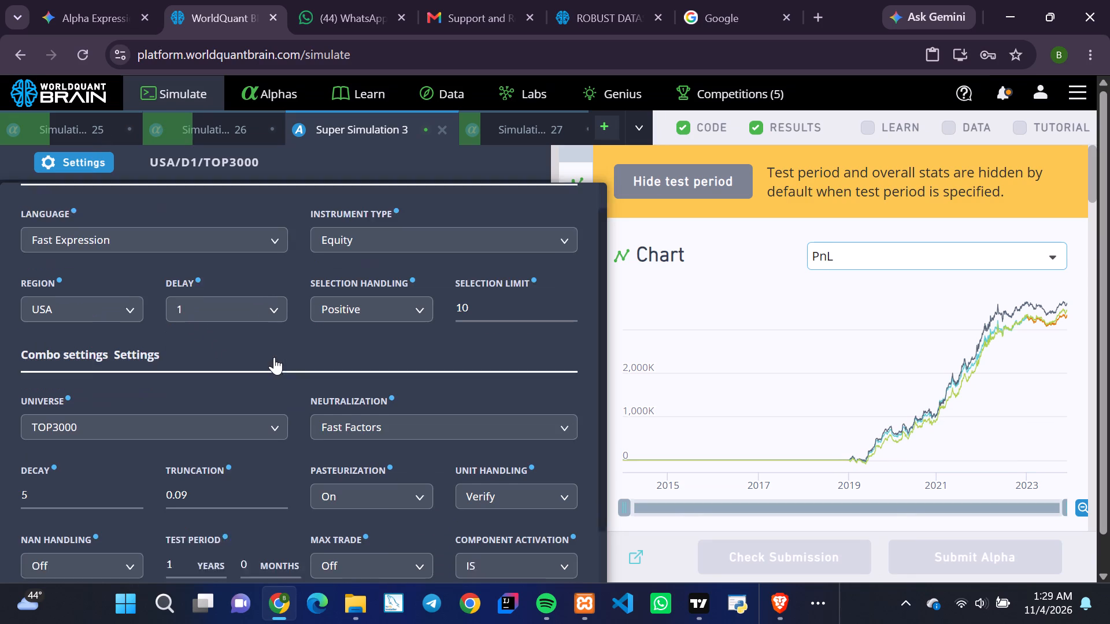
pyautogui.scroll(-1, 274, 357)
pyautogui.click(568, 382)
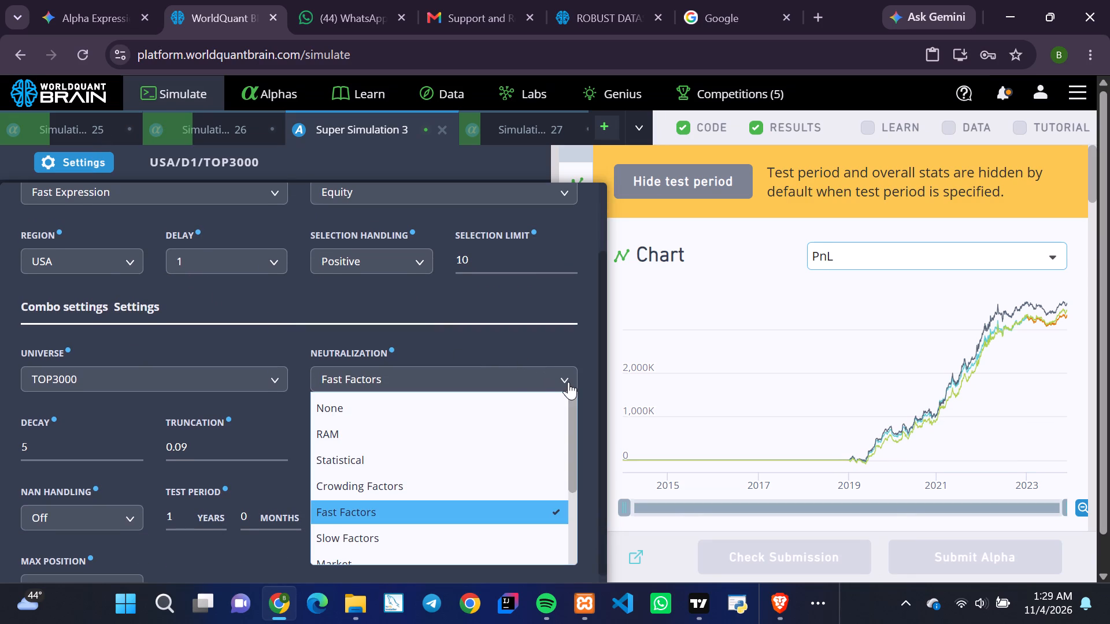
pyautogui.scroll(-1, 420, 459)
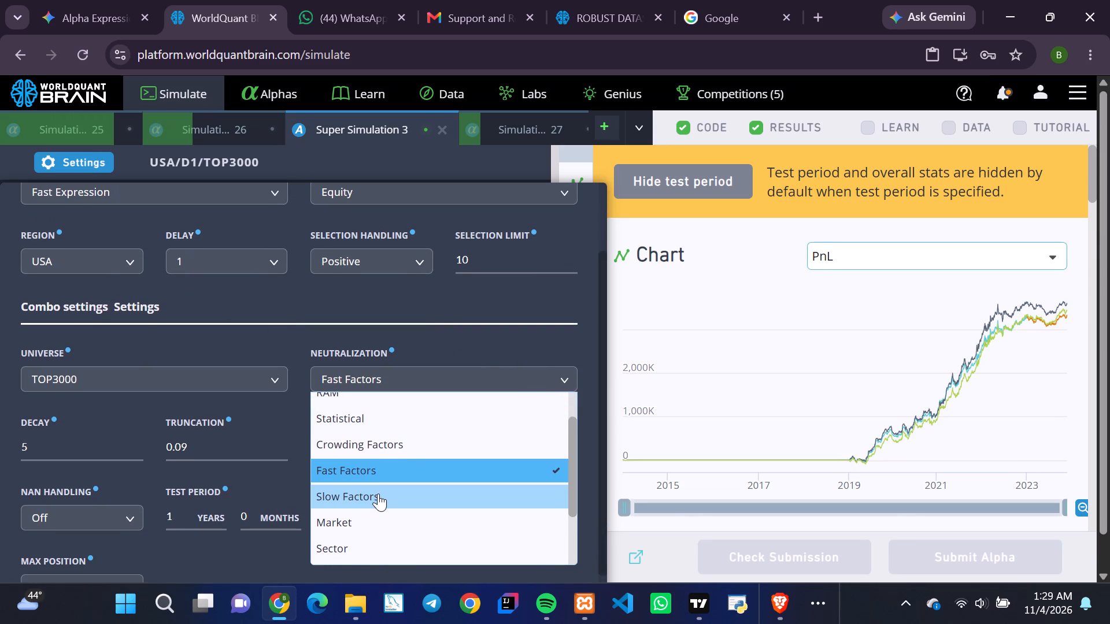
pyautogui.click(378, 493)
pyautogui.scroll(-7, 378, 493)
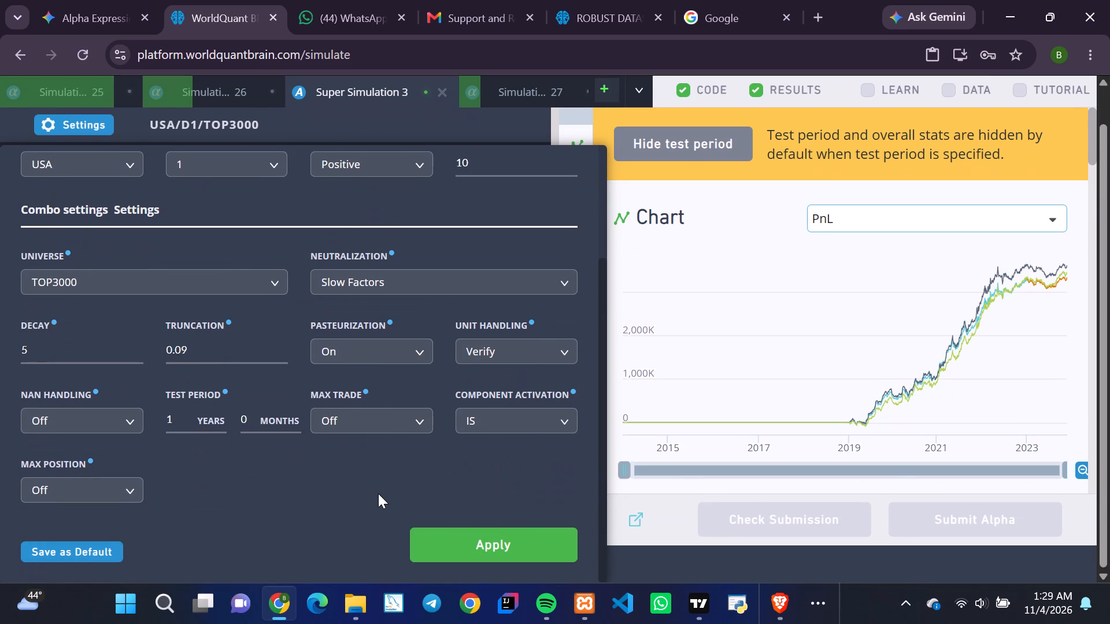
pyautogui.click(468, 534)
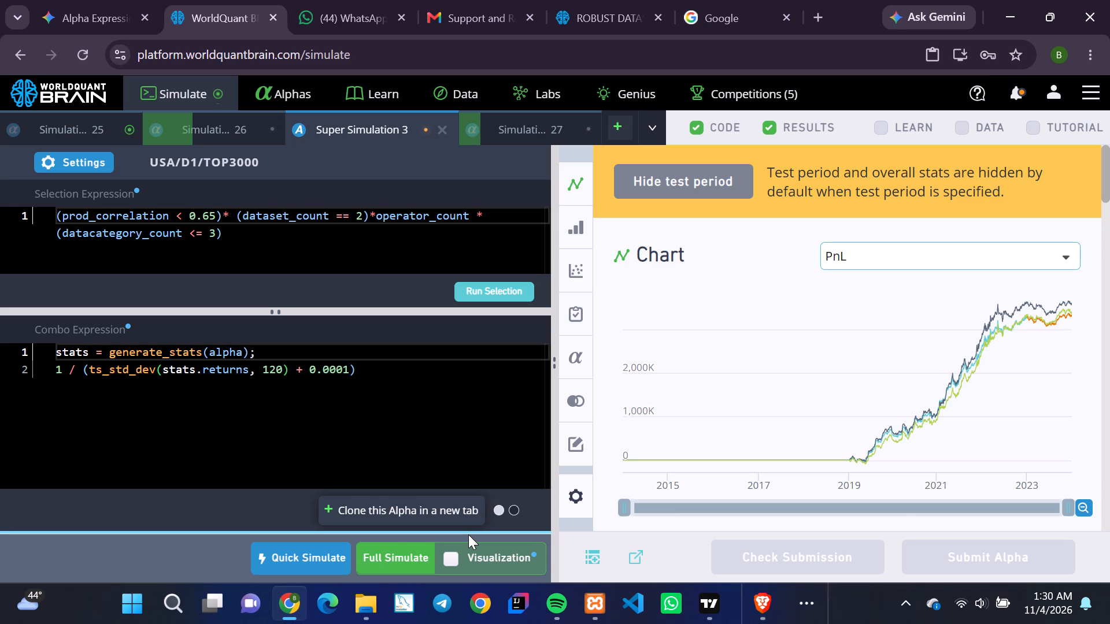
pyautogui.click(380, 556)
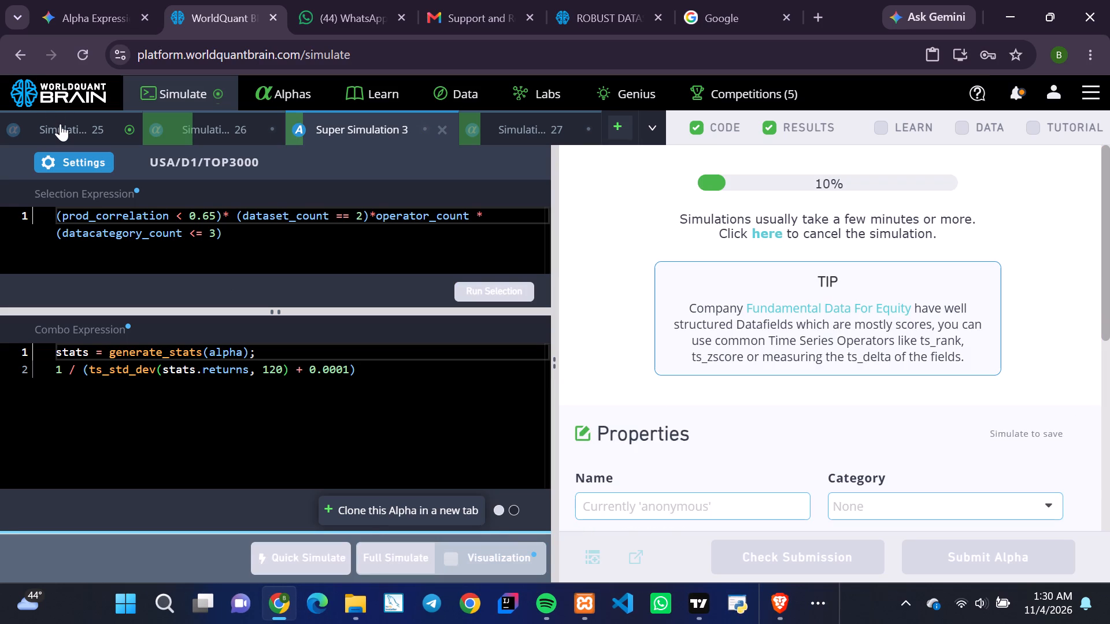
# Open Simulation 25, show its test period and examine the IS Summary for the IS period, Correlation and IS Testing Status.
pyautogui.click(60, 127)
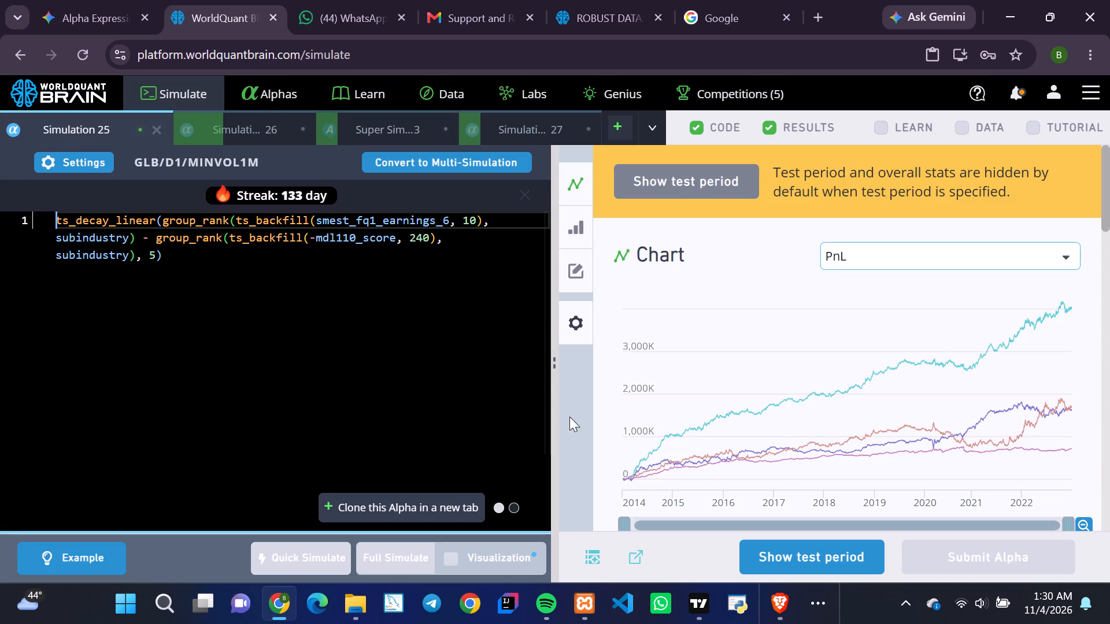
pyautogui.click(760, 554)
pyautogui.scroll(-4, 803, 397)
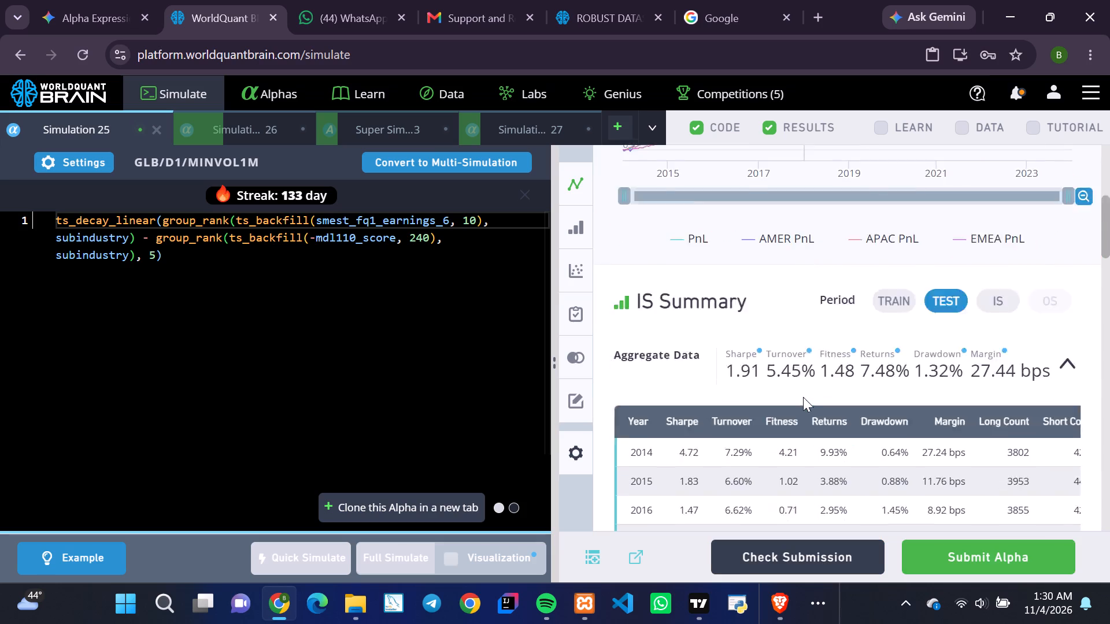
pyautogui.click(996, 200)
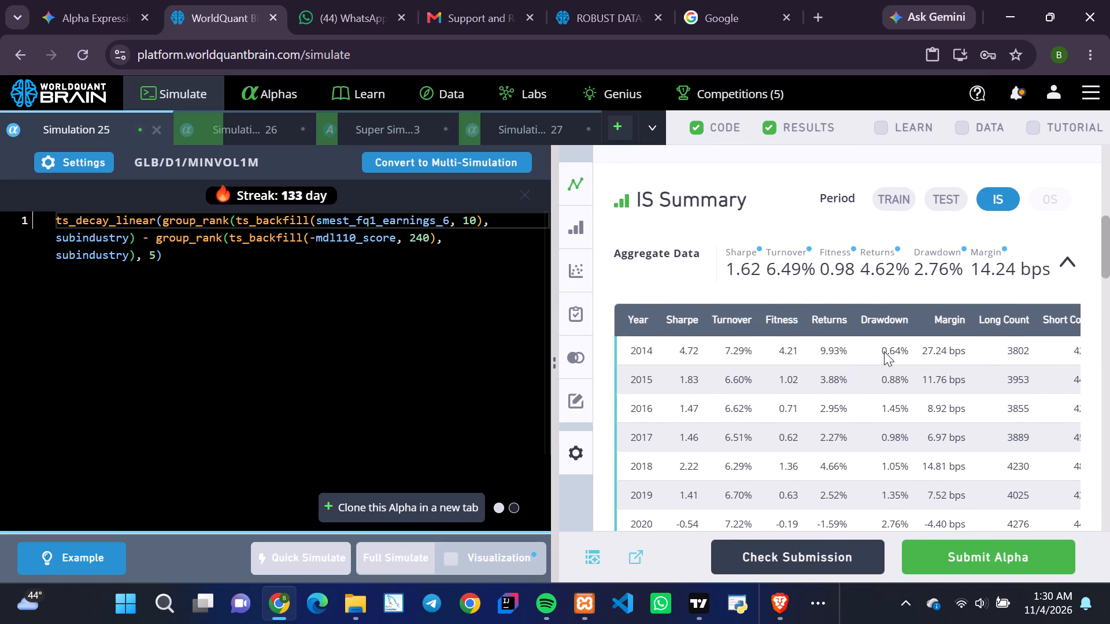
pyautogui.scroll(-2, 884, 351)
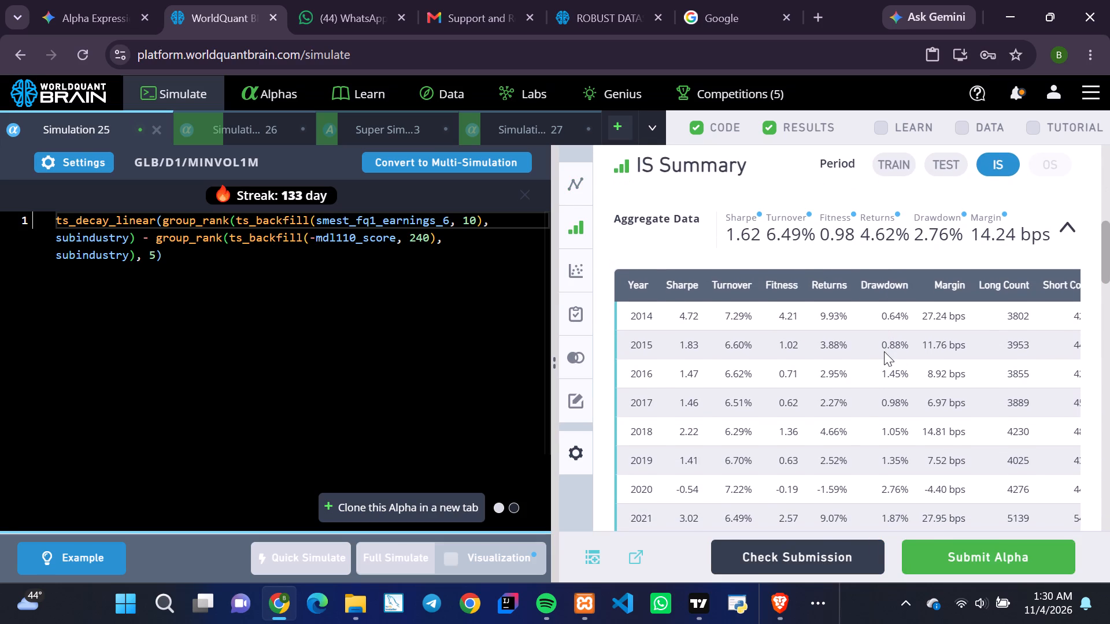
pyautogui.scroll(-1, 884, 351)
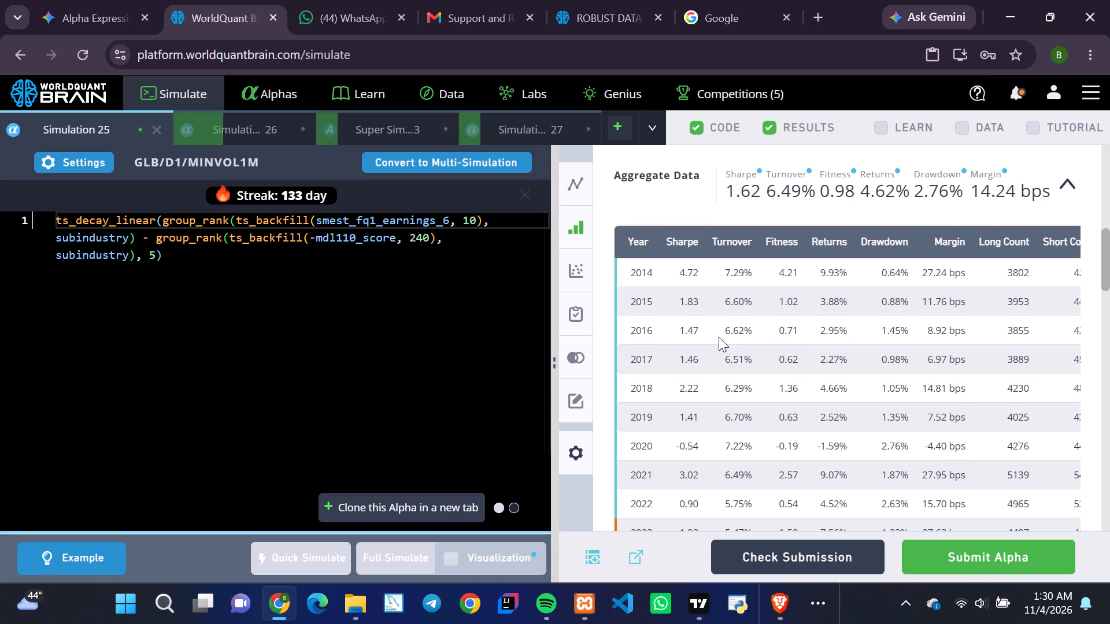
pyautogui.scroll(-7, 719, 337)
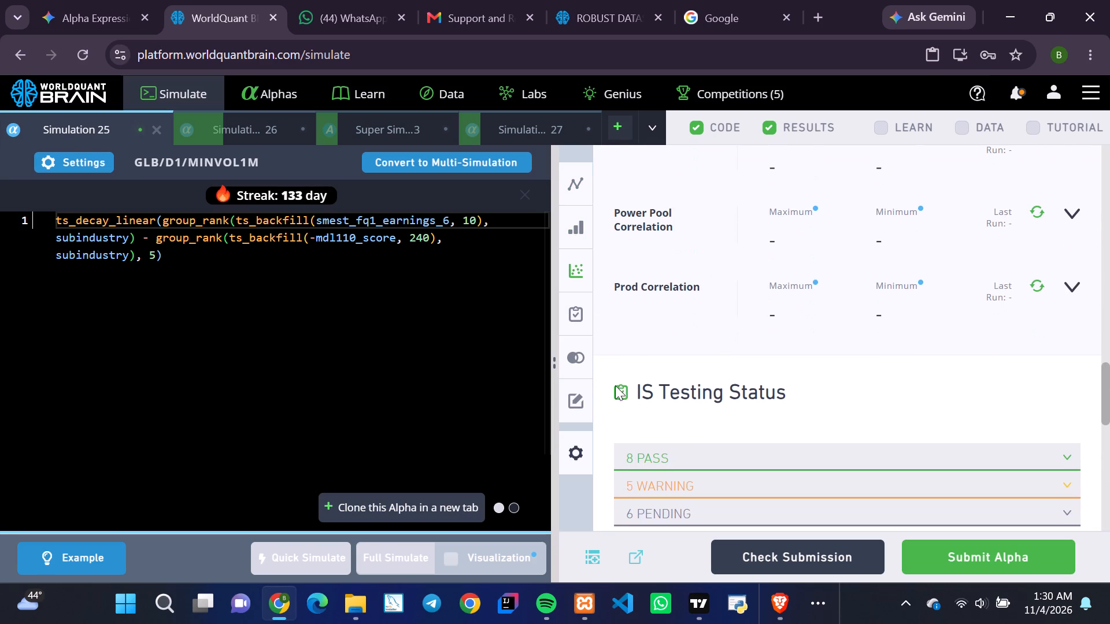
# Set Simulation 25's neutralization to Fast Factors, apply the settings and run a full simulation.
pyautogui.click(66, 158)
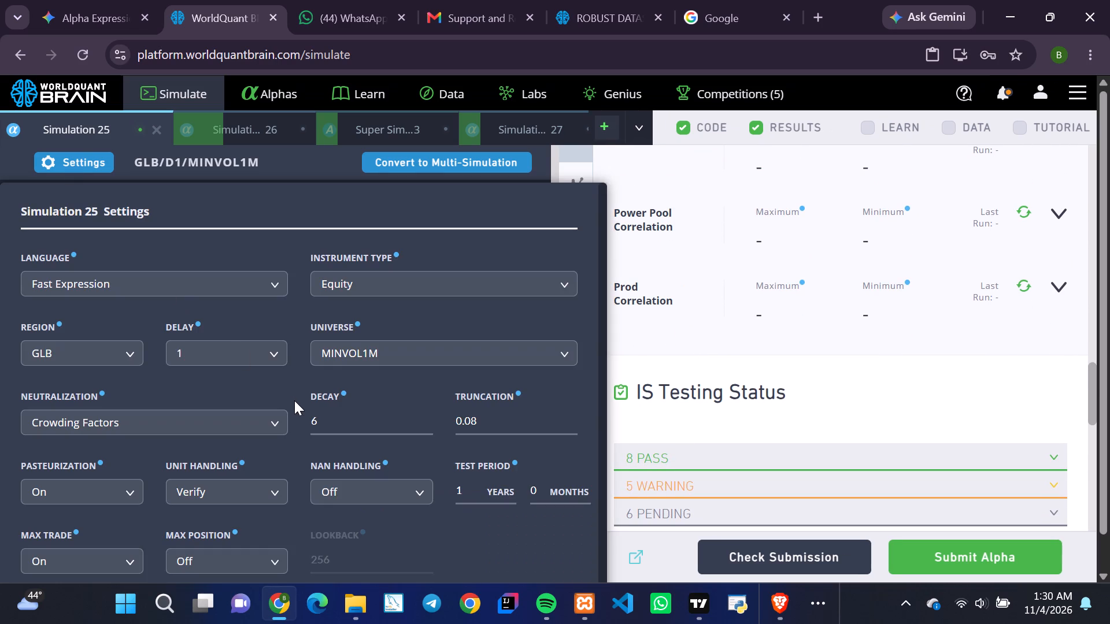
pyautogui.click(273, 426)
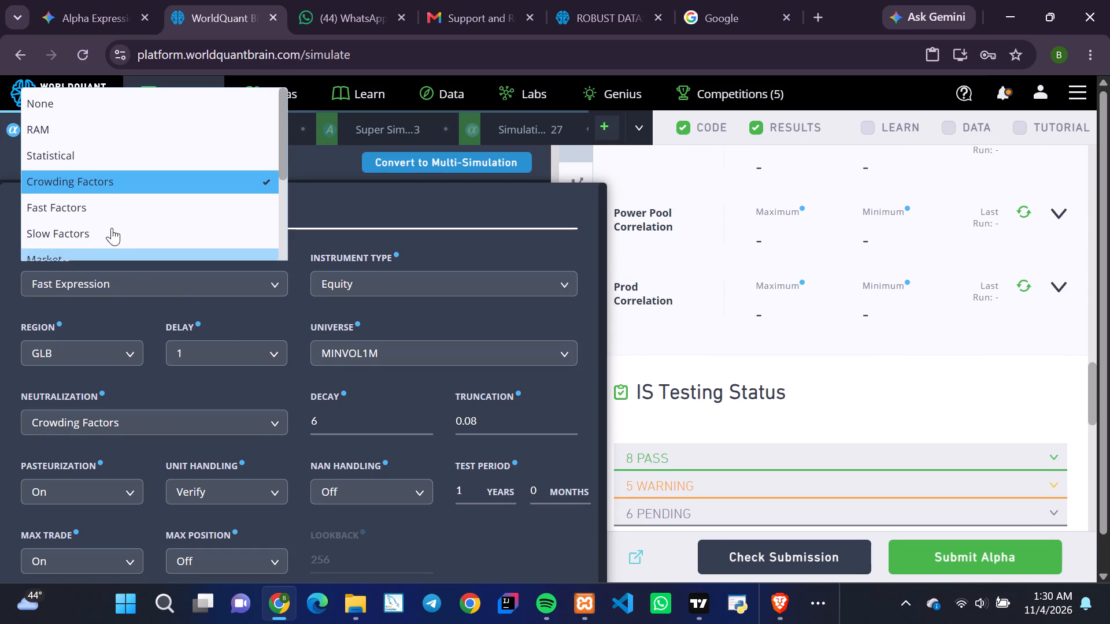
pyautogui.click(89, 210)
pyautogui.scroll(-4, 243, 365)
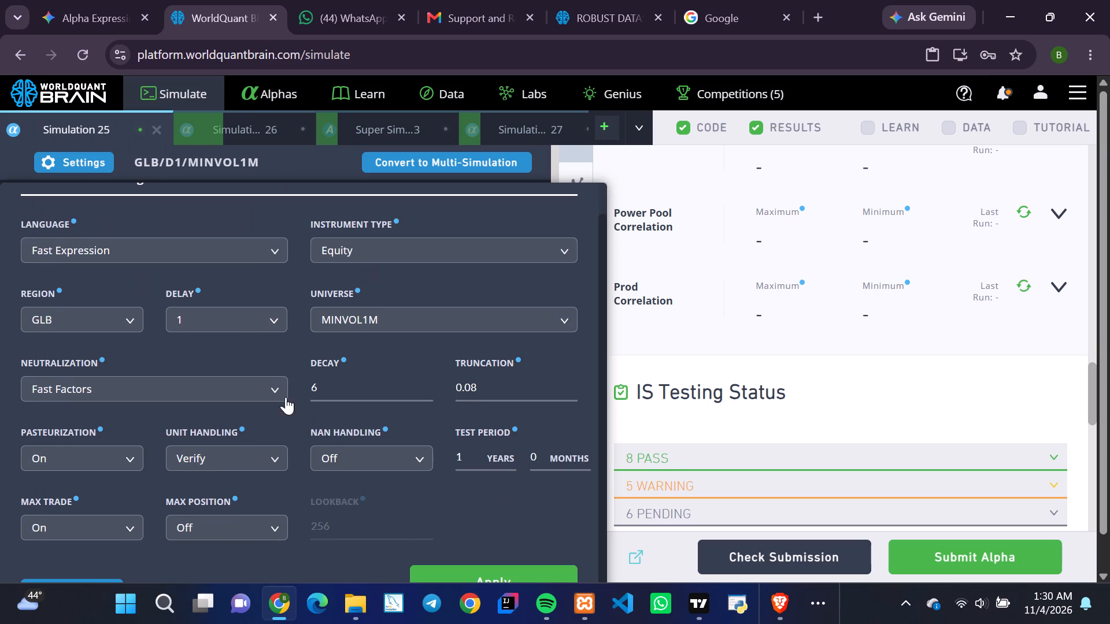
pyautogui.click(444, 573)
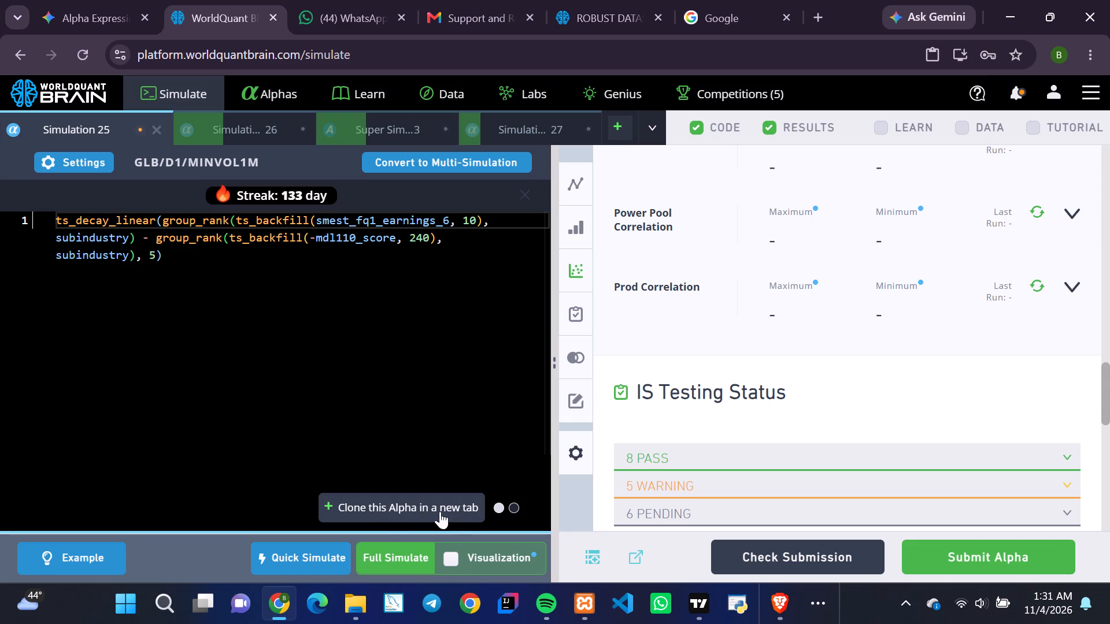
pyautogui.click(378, 552)
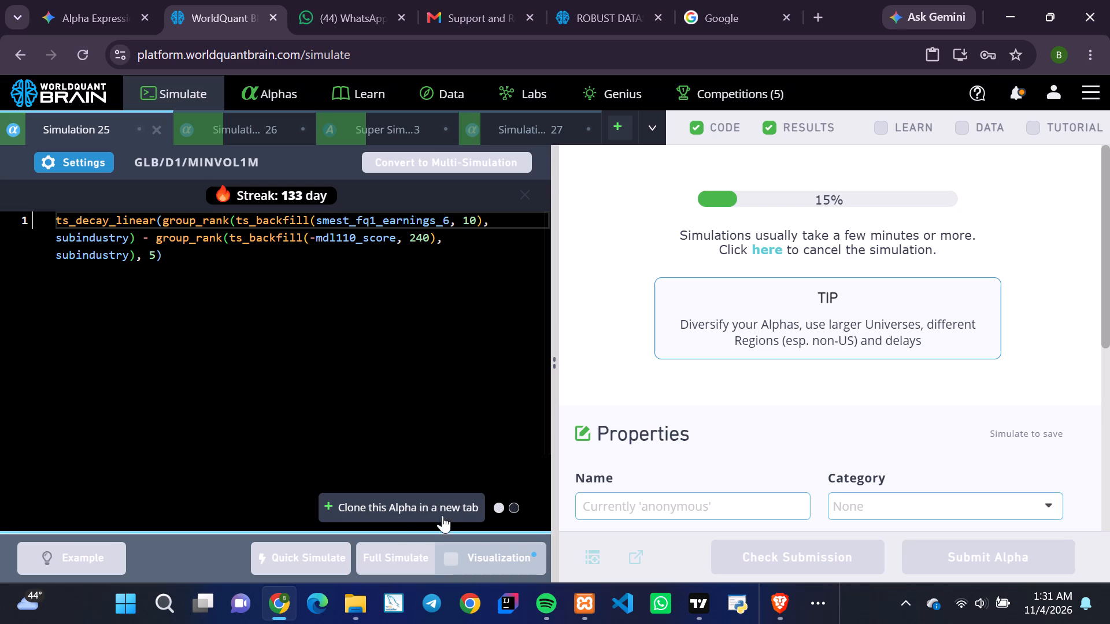
# Switch to TradingView and view the EURUSD 30-minute and gold 15-minute charts.
pyautogui.click(697, 599)
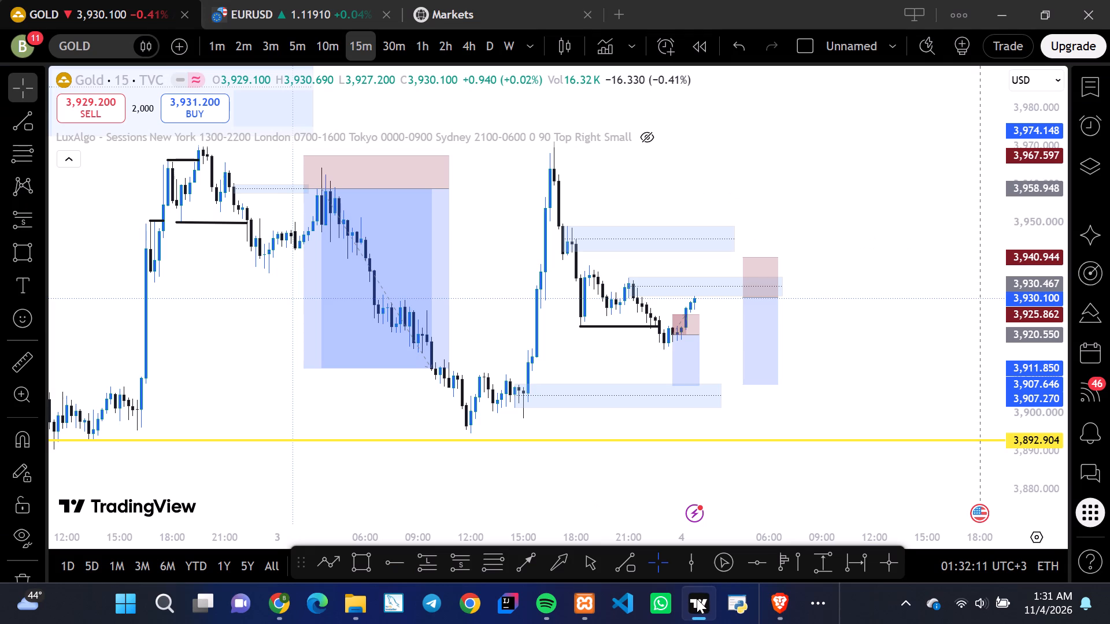
pyautogui.click(307, 12)
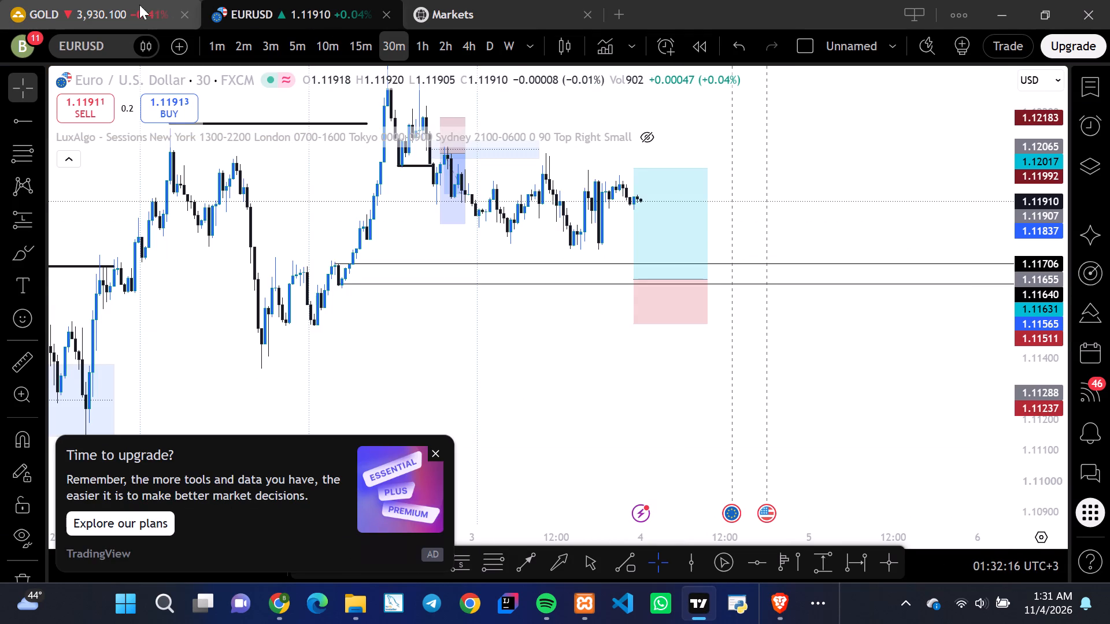
pyautogui.click(105, 5)
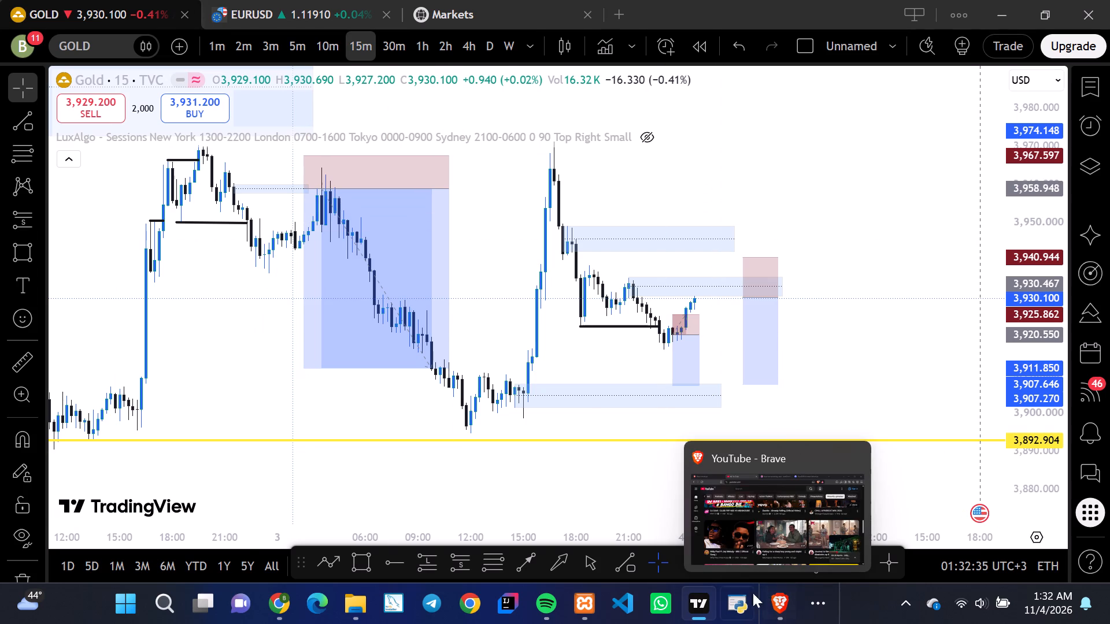
pyautogui.click(817, 599)
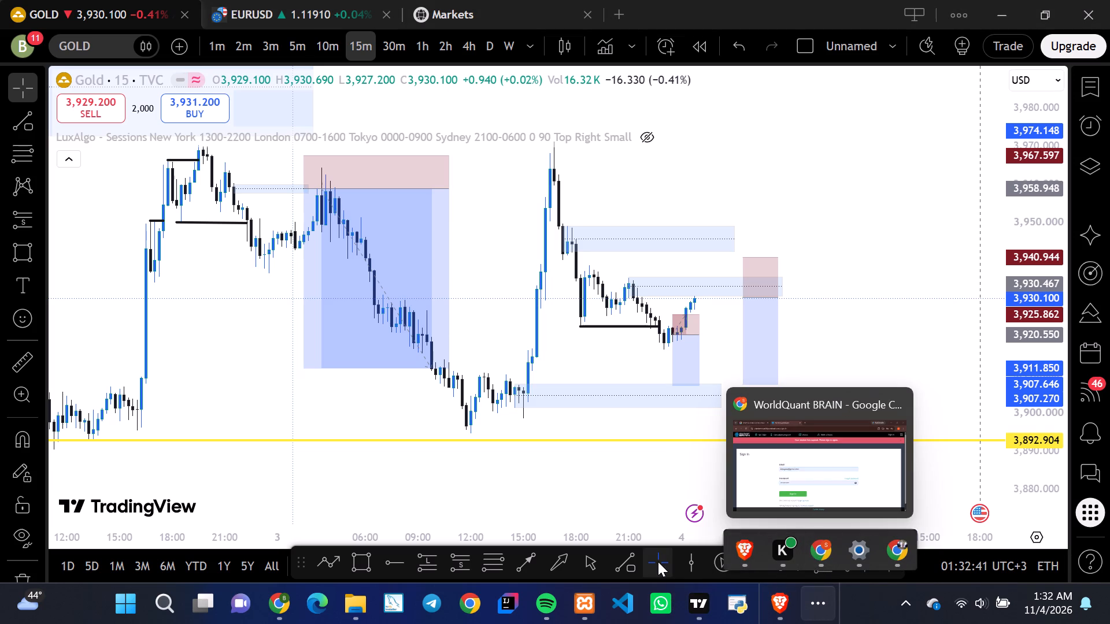
# Switch to Google Chrome, show Super Simulation 3's test period and examine its IS Summary for the IS period.
pyautogui.click(275, 606)
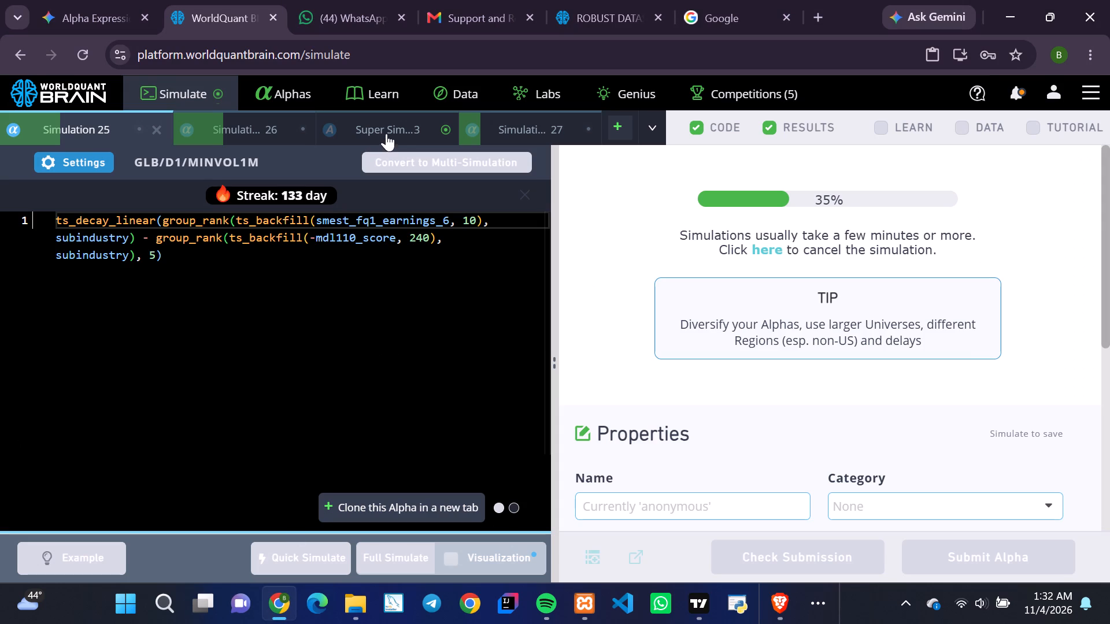
pyautogui.click(393, 128)
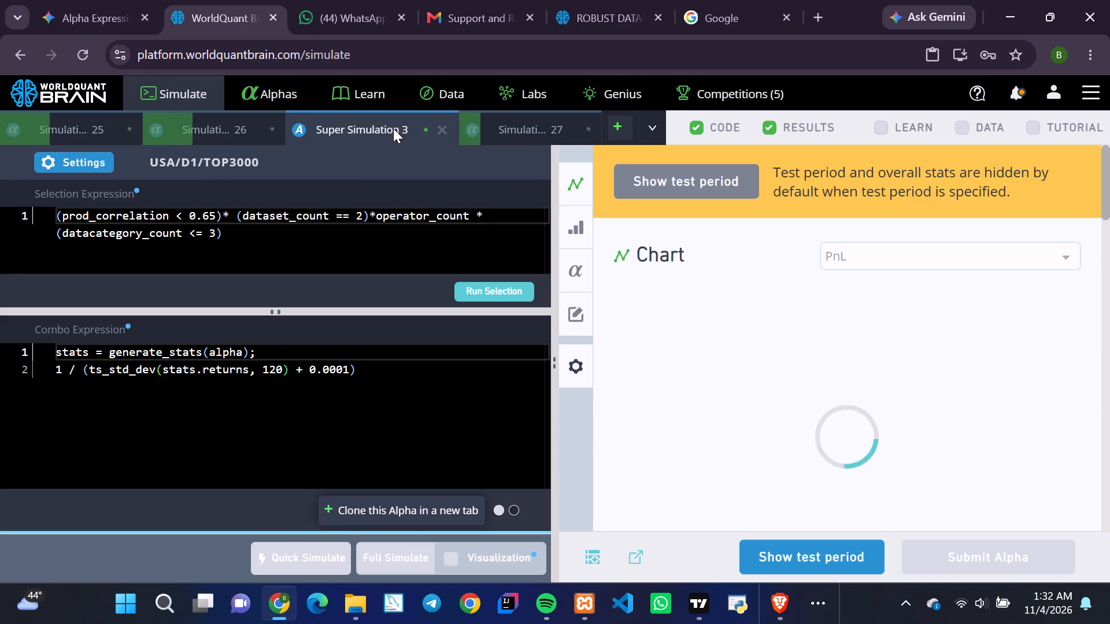
pyautogui.click(805, 559)
pyautogui.scroll(-3, 827, 478)
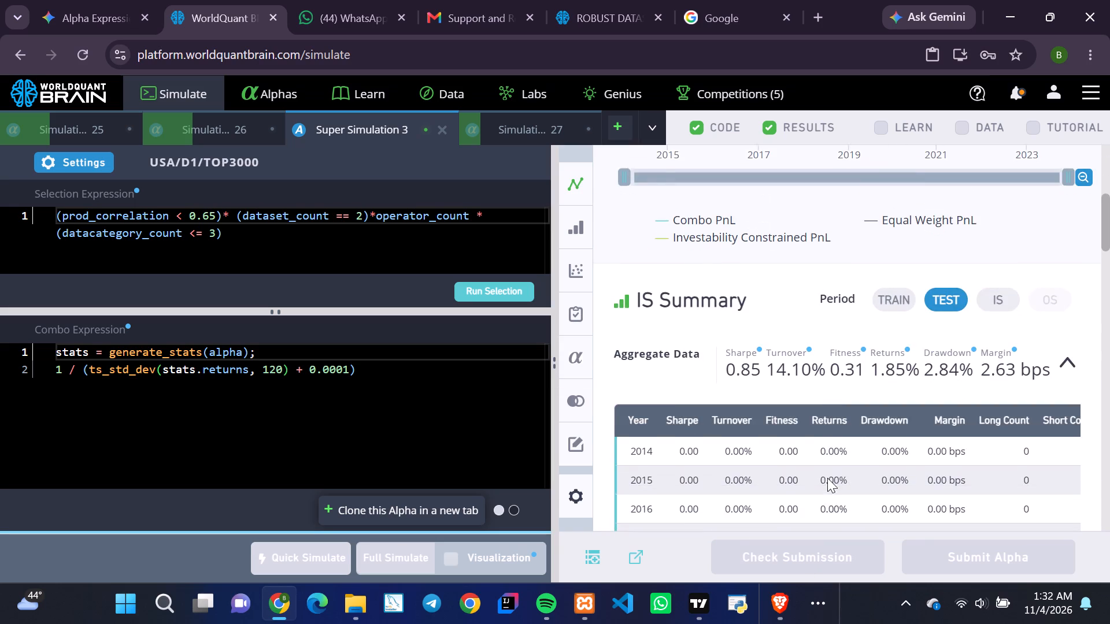
pyautogui.click(993, 268)
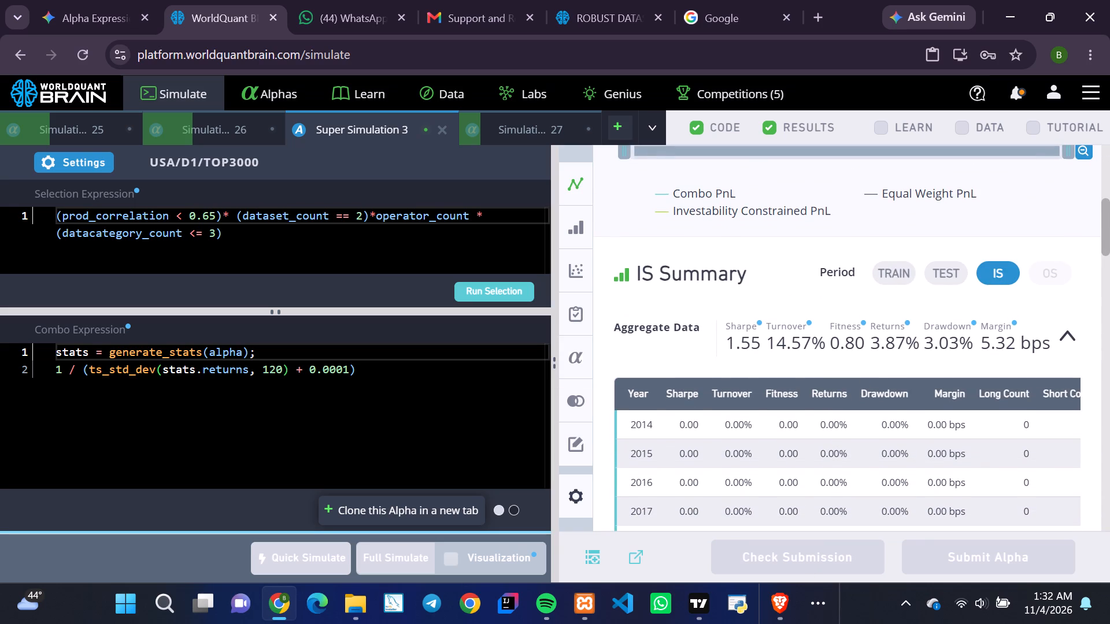
# Set Super Simulation 3's neutralization to Slow + Fast Factors, apply the settings and run a full simulation.
pyautogui.click(80, 158)
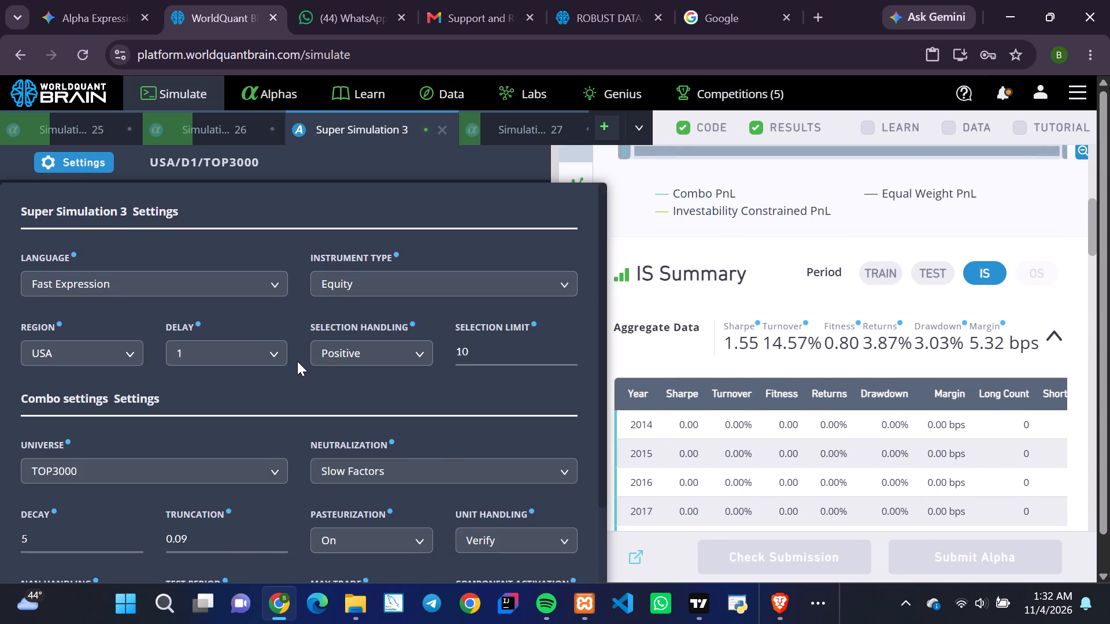
pyautogui.scroll(-3, 297, 361)
pyautogui.click(561, 314)
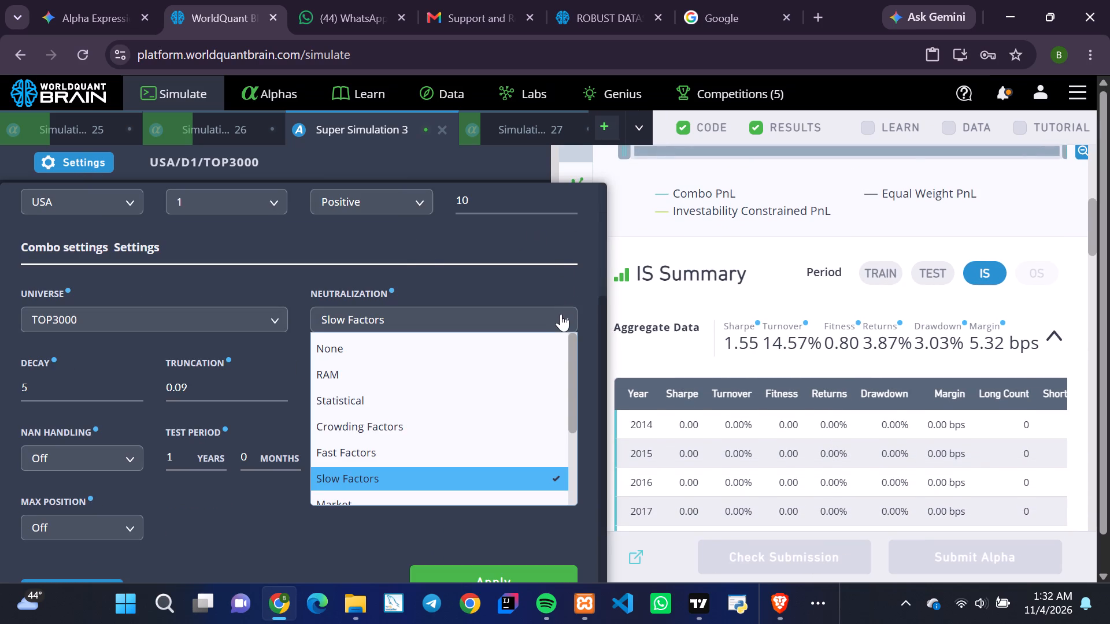
pyautogui.scroll(-4, 387, 432)
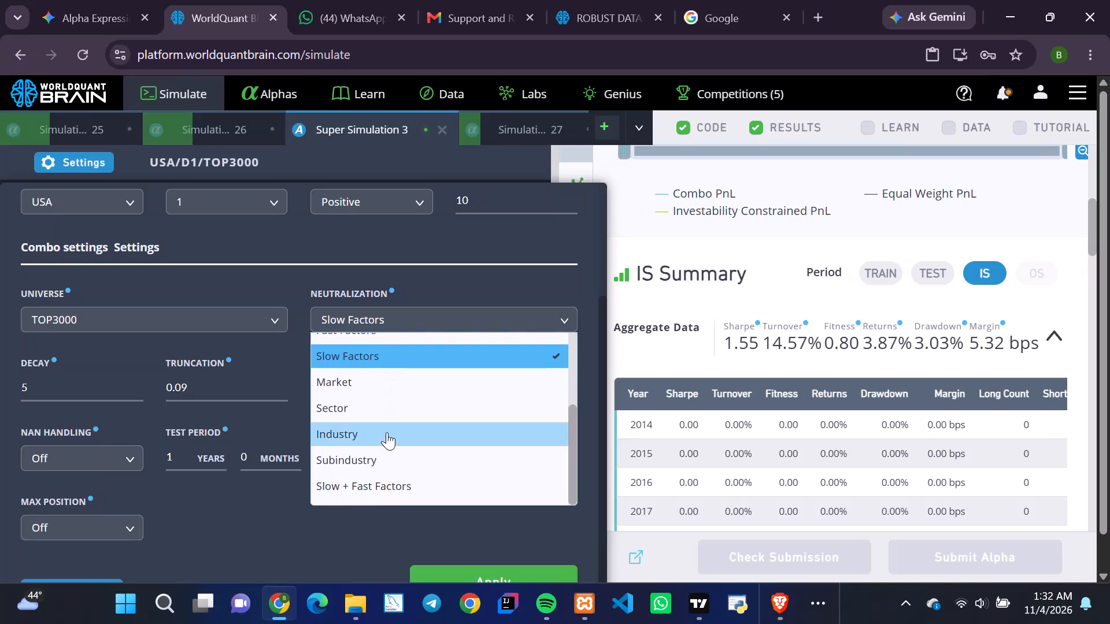
pyautogui.click(354, 489)
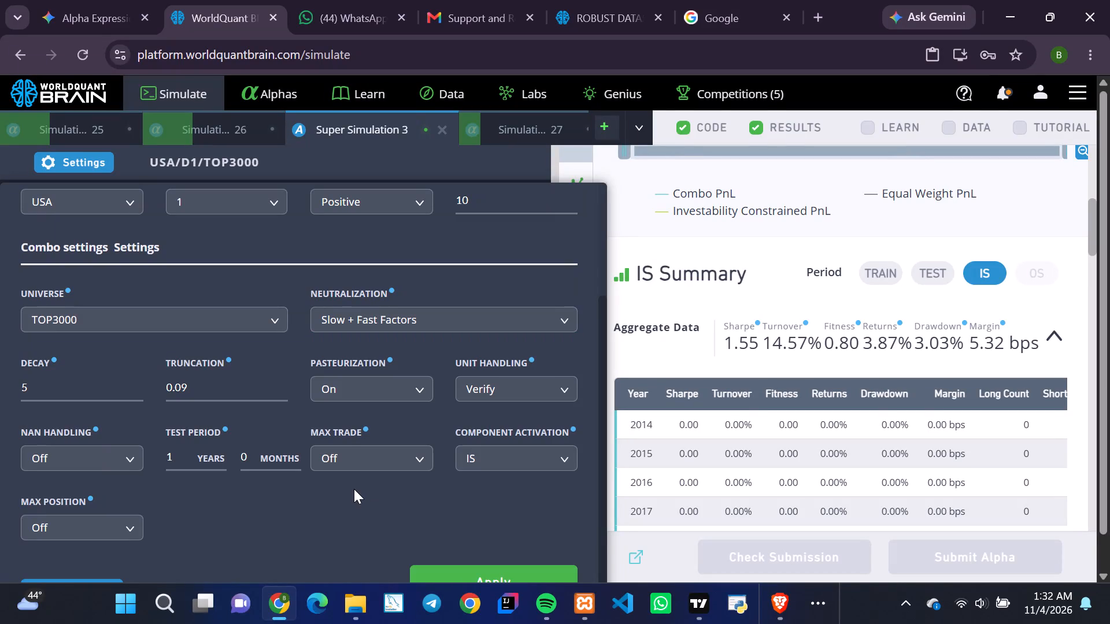
pyautogui.scroll(-3, 367, 499)
pyautogui.click(443, 538)
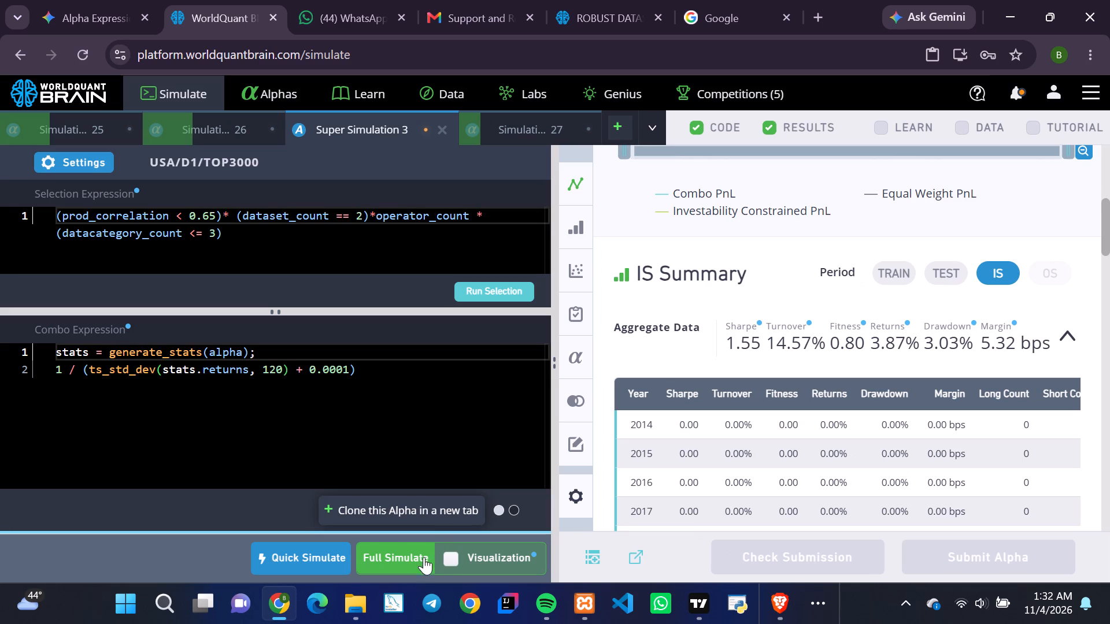
pyautogui.click(410, 559)
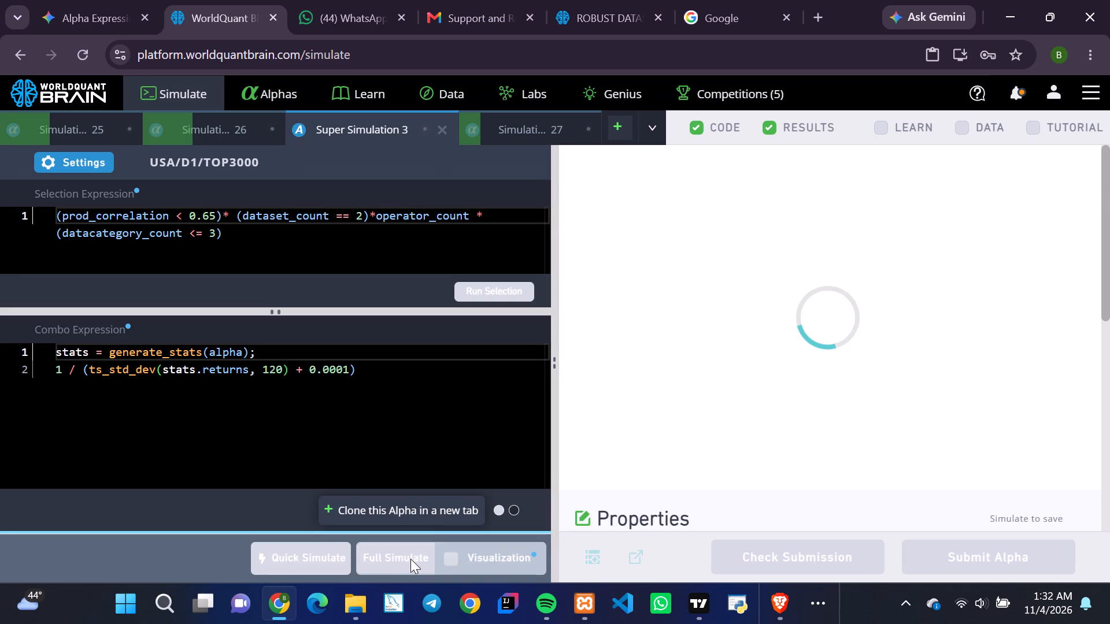
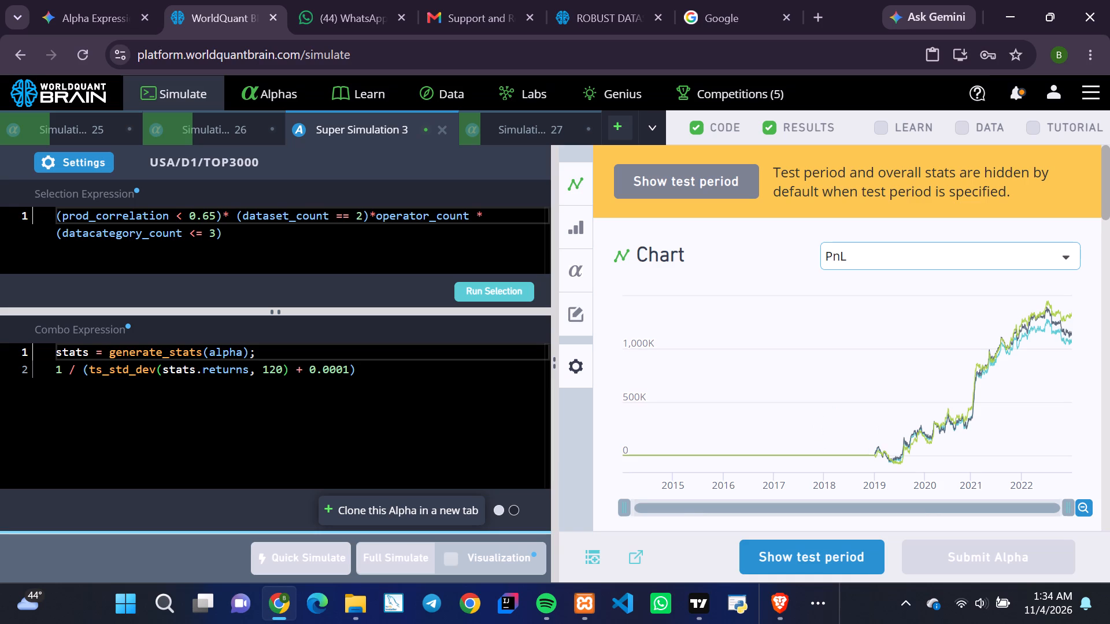
# Show Super Simulation 3's test period on the PnL chart.
pyautogui.click(783, 549)
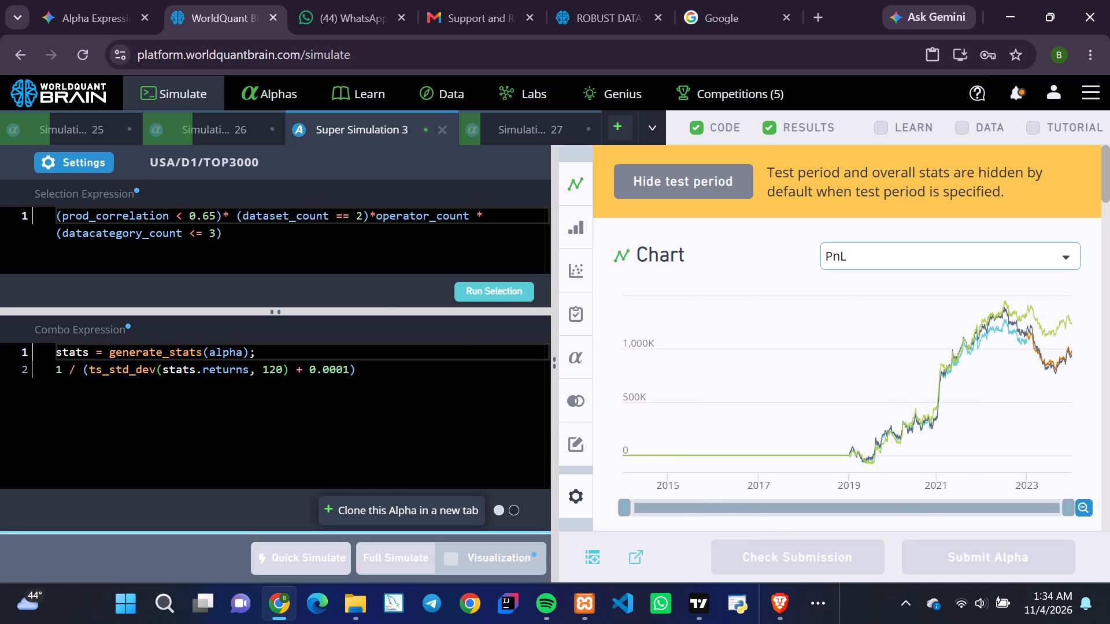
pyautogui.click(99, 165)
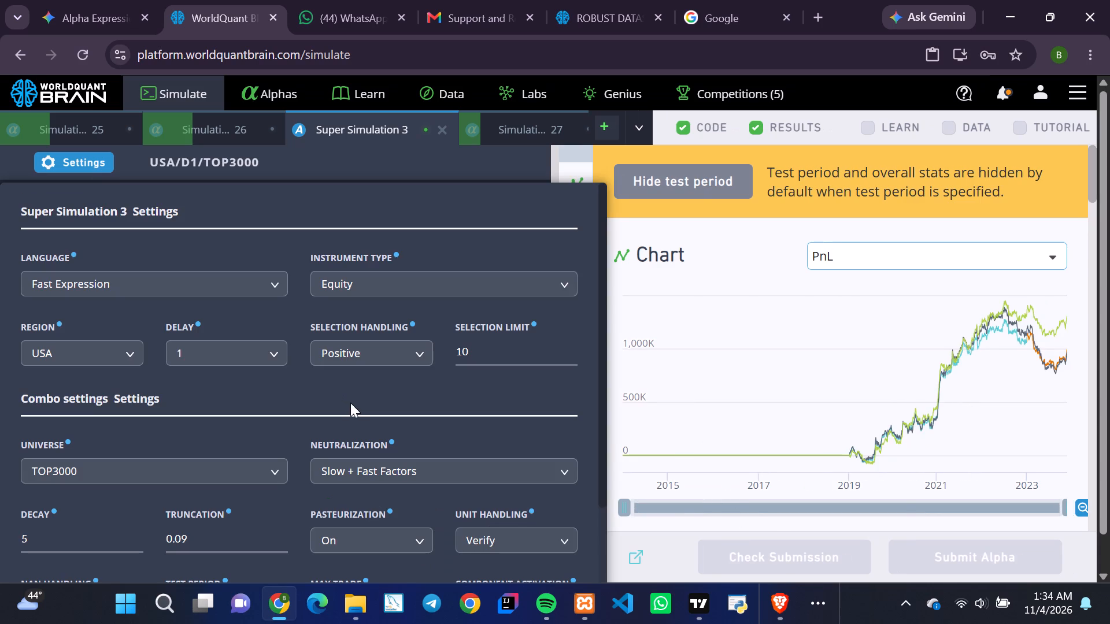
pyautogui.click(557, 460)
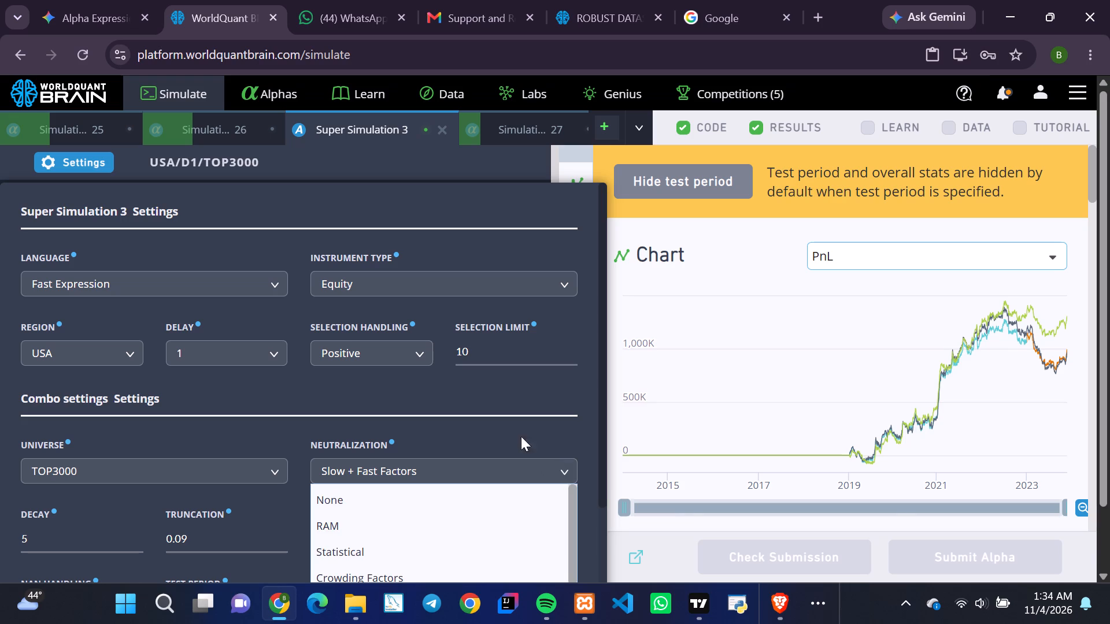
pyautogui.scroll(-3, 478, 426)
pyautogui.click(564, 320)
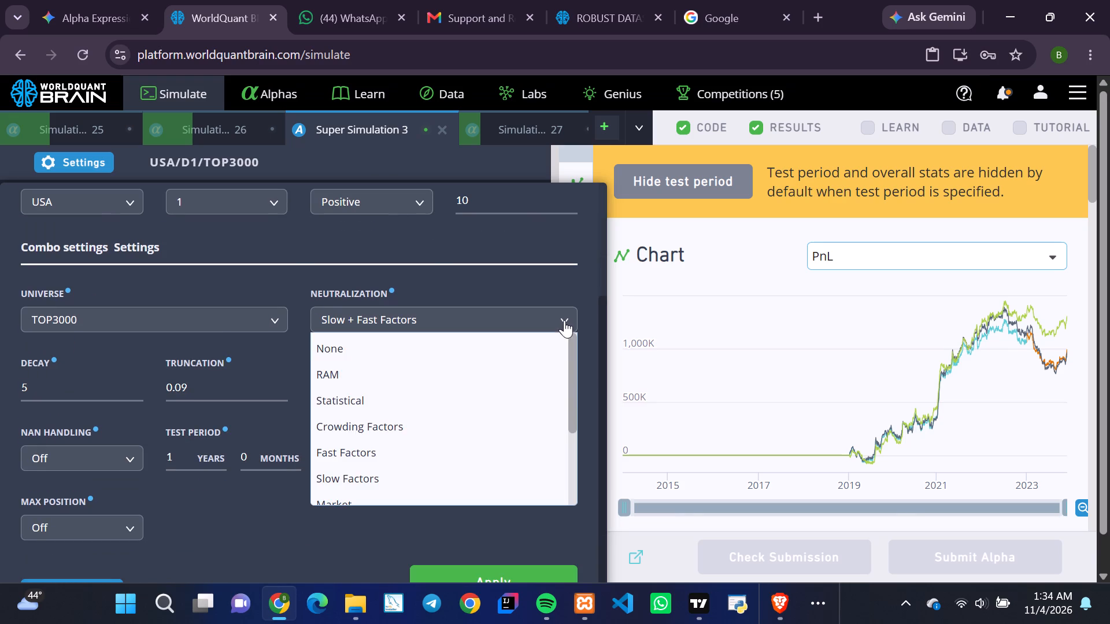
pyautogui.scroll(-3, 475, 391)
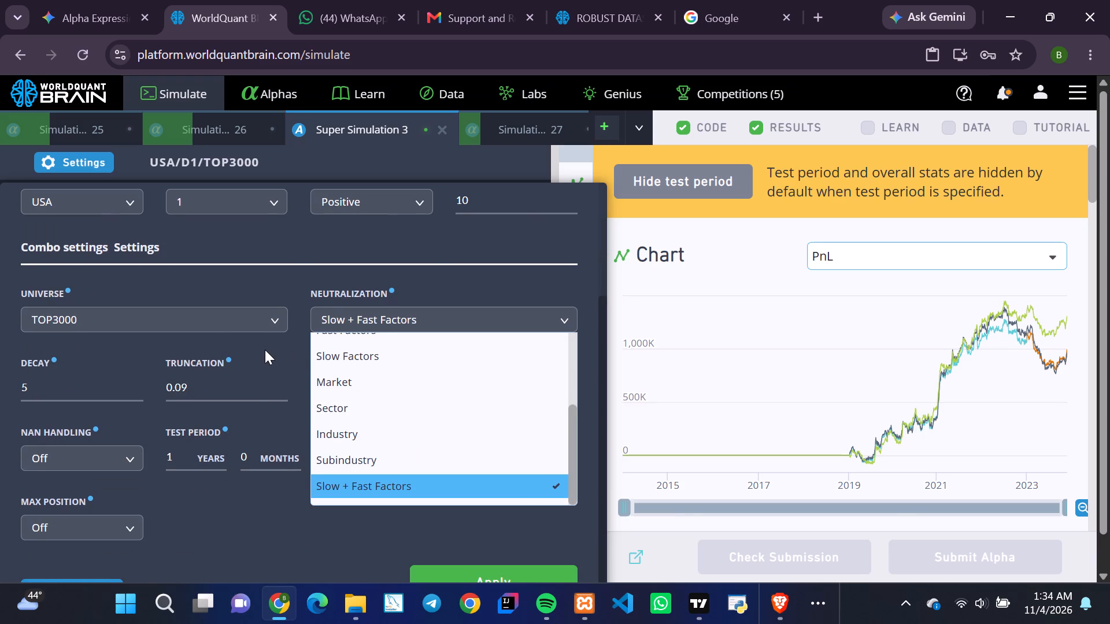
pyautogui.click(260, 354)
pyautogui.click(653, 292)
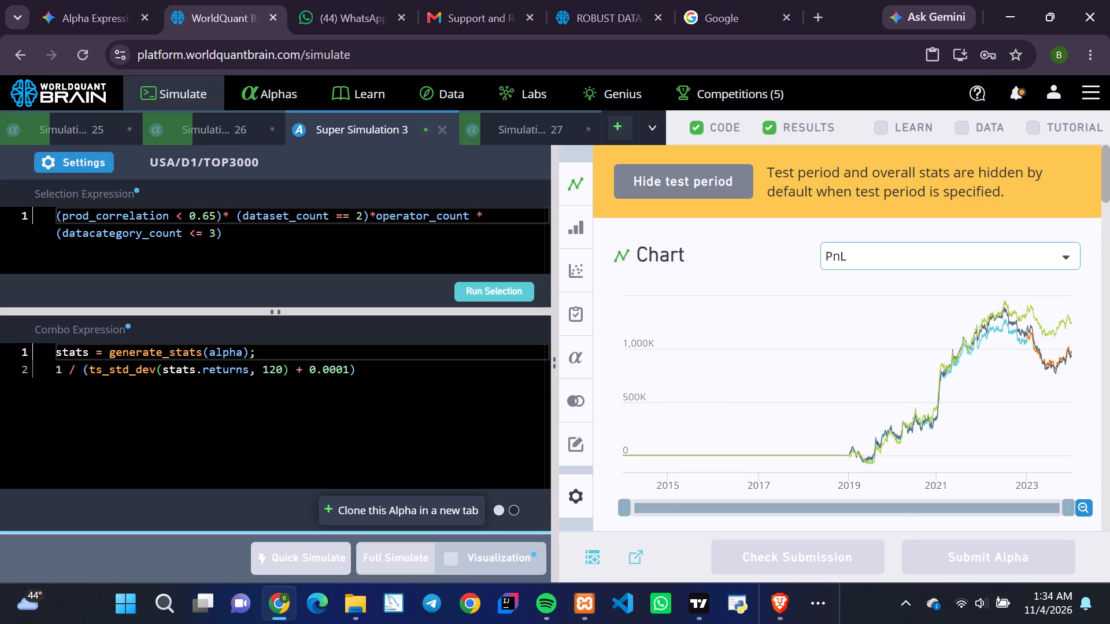
# Remove the datacategory_count <= 3 condition from Super Simulation 3's selection expression, ending it at operator_count, and run the selection.
pyautogui.click(230, 231)
pyautogui.press('BackSpace')
pyautogui.press('BackSpace')
pyautogui.press('BackSpace')
pyautogui.press('BackSpace')
pyautogui.press('BackSpace')
pyautogui.press('BackSpace')
pyautogui.press('BackSpace')
pyautogui.press('BackSpace')
pyautogui.press('BackSpace')
pyautogui.press('BackSpace')
pyautogui.press('BackSpace')
pyautogui.press('BackSpace')
pyautogui.press('BackSpace')
pyautogui.press('BackSpace')
pyautogui.press('BackSpace')
pyautogui.press('BackSpace')
pyautogui.press('BackSpace')
pyautogui.press('BackSpace')
pyautogui.press('BackSpace')
pyautogui.press('BackSpace')
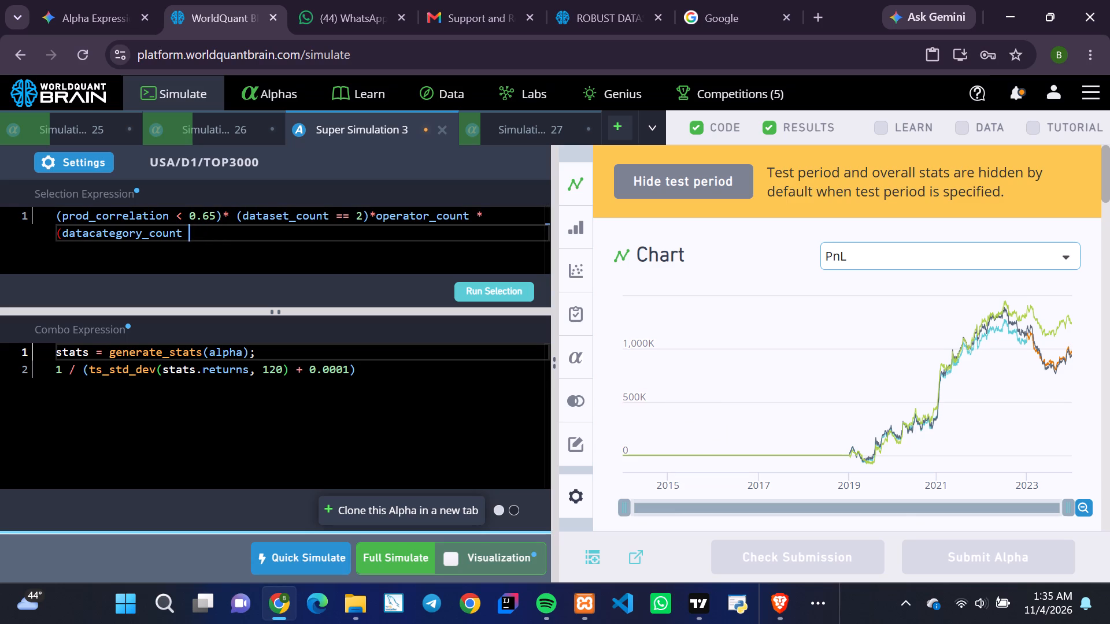
pyautogui.press('BackSpace')
pyautogui.press('BackSpace')
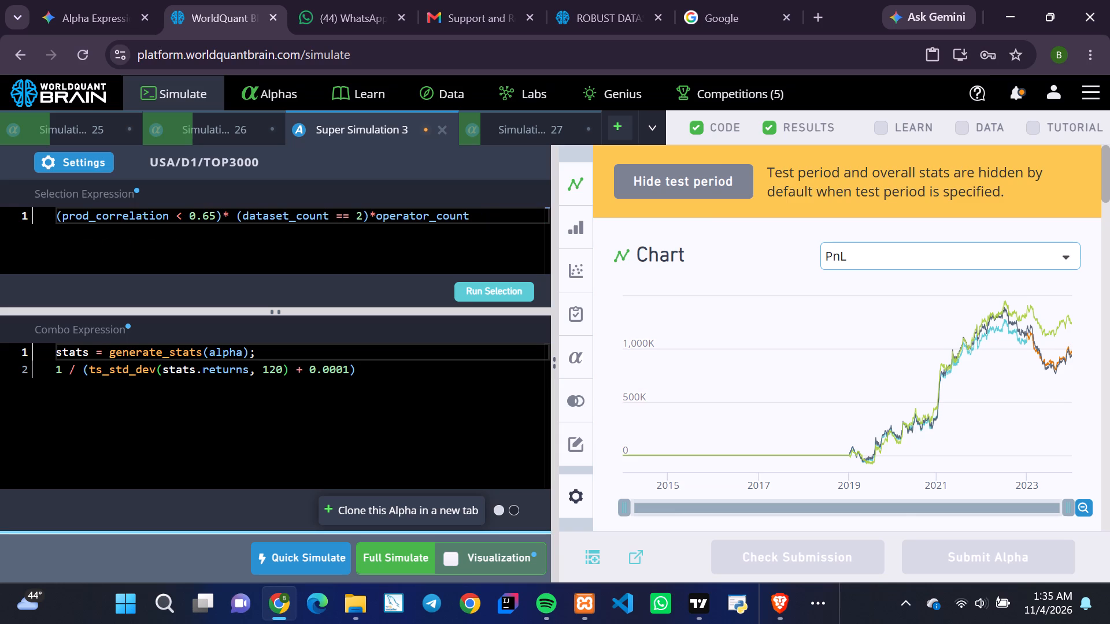
pyautogui.click(503, 295)
# Set Super Simulation 3's neutralization to RAM, apply the settings and run a full simulation.
pyautogui.click(73, 156)
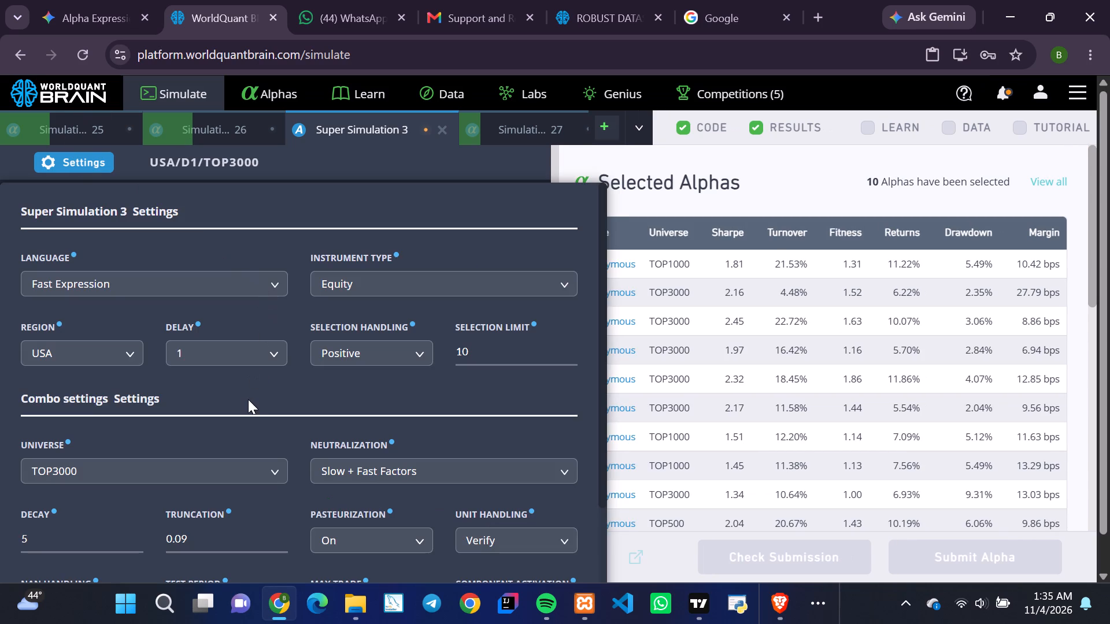
pyautogui.click(561, 471)
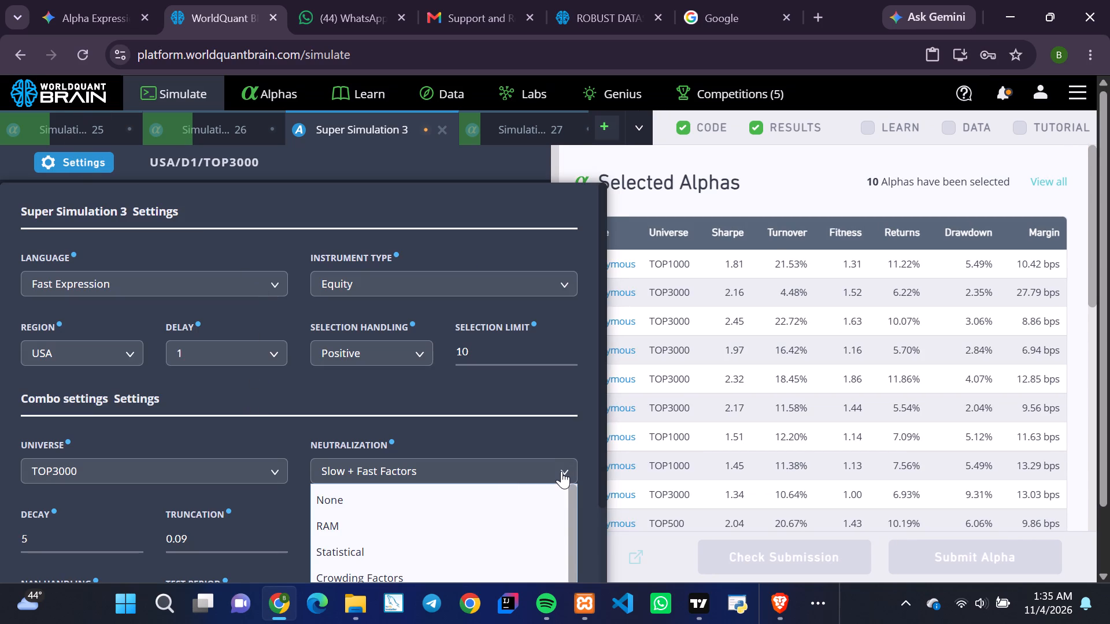
pyautogui.click(342, 522)
pyautogui.scroll(-3, 342, 522)
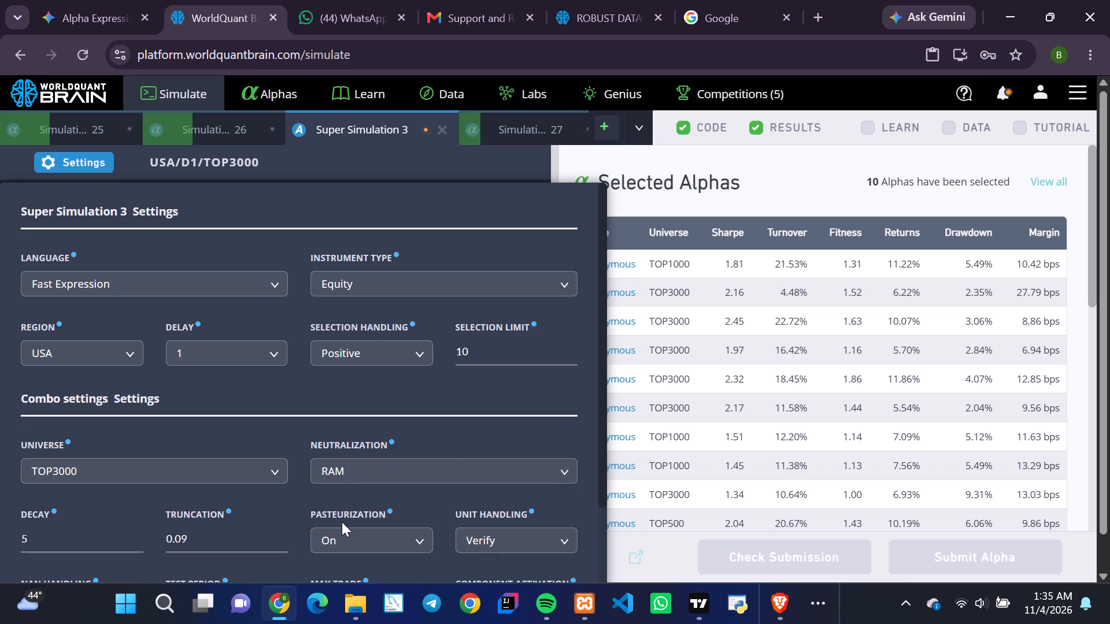
pyautogui.scroll(-1, 342, 522)
pyautogui.click(445, 570)
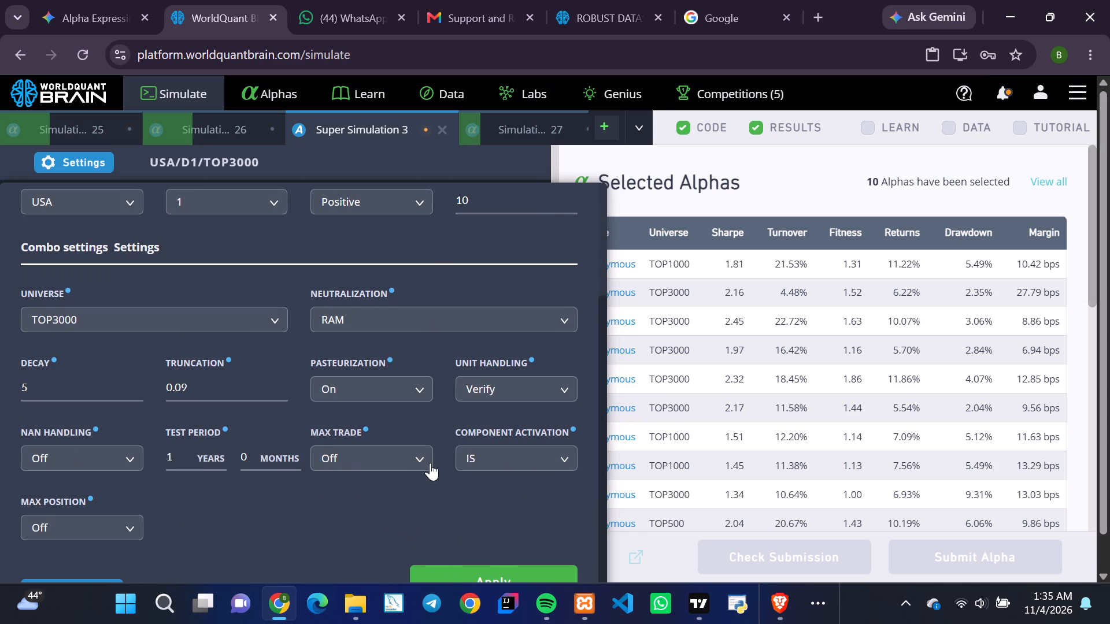
pyautogui.scroll(-2, 430, 463)
pyautogui.click(407, 559)
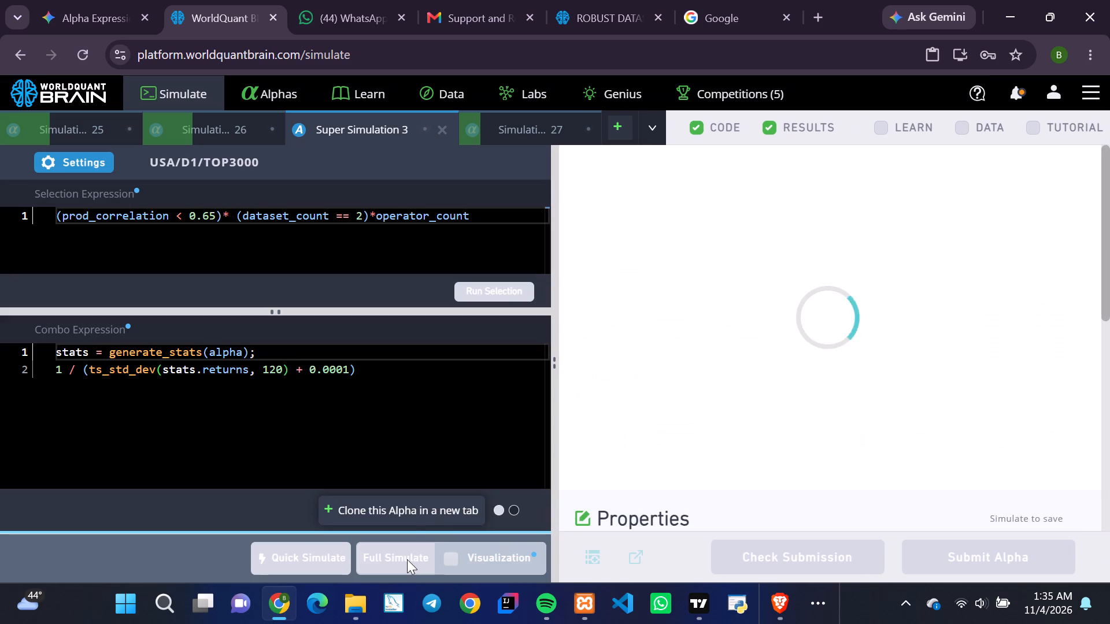
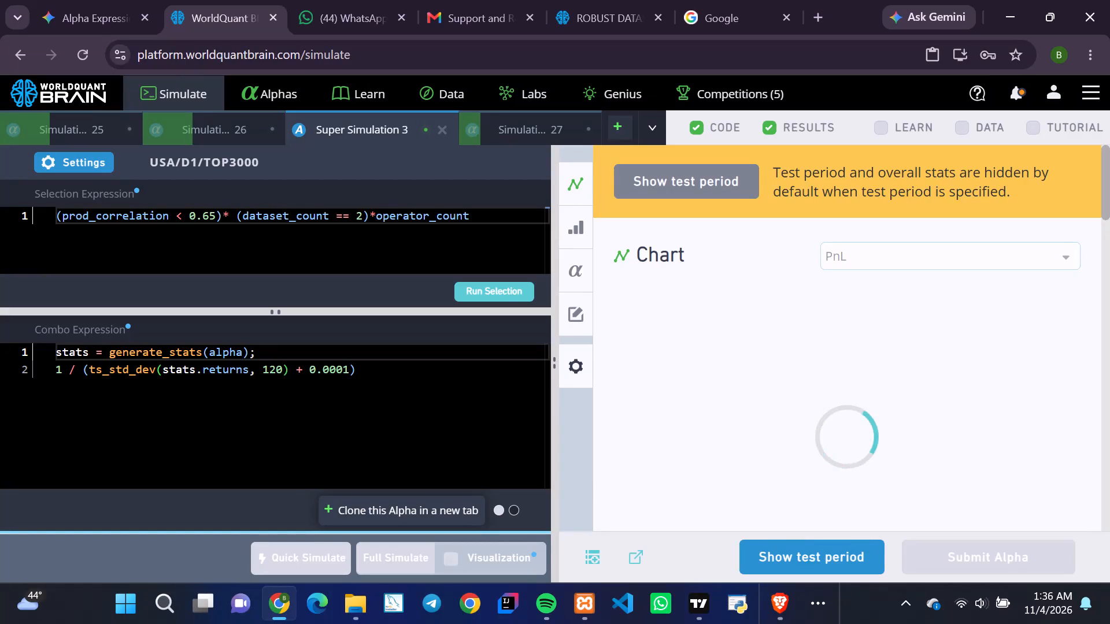
# Show Super Simulation 3's test period on the PnL chart.
pyautogui.click(801, 563)
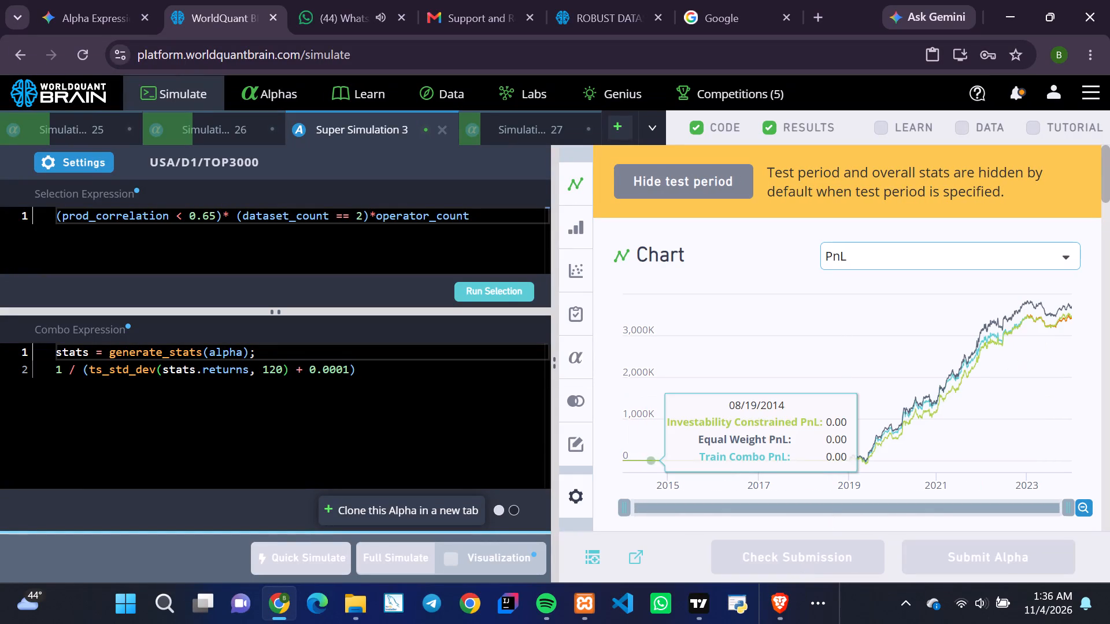
# Set Super Simulation 3's neutralization to Statistical, apply the settings and run a full simulation.
pyautogui.click(75, 157)
pyautogui.scroll(-1, 398, 404)
pyautogui.click(560, 404)
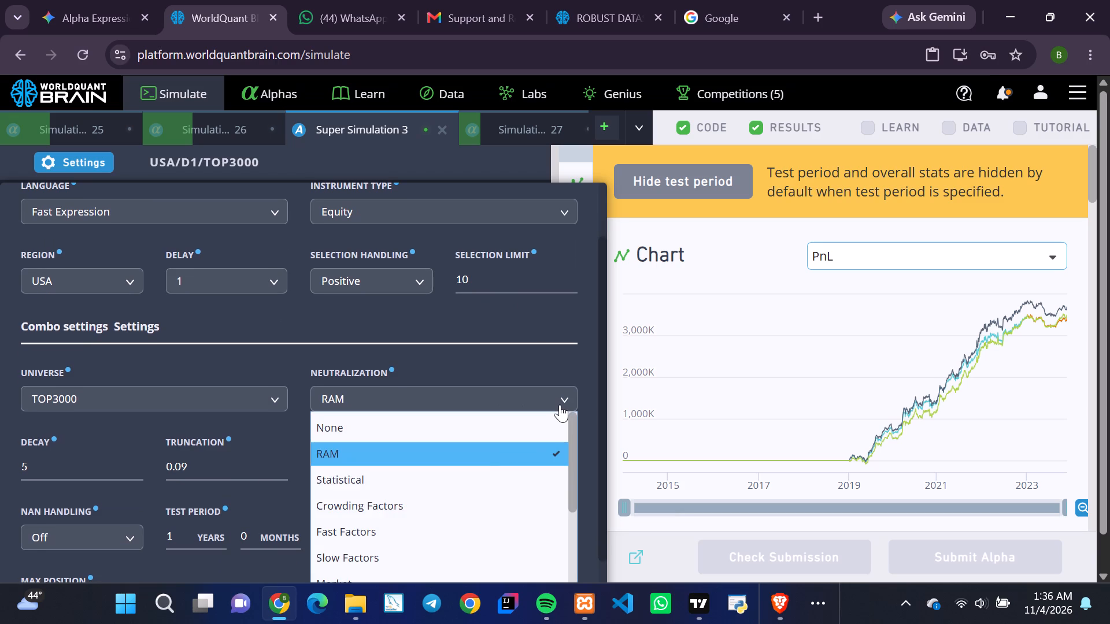
pyautogui.click(387, 473)
pyautogui.scroll(-4, 387, 473)
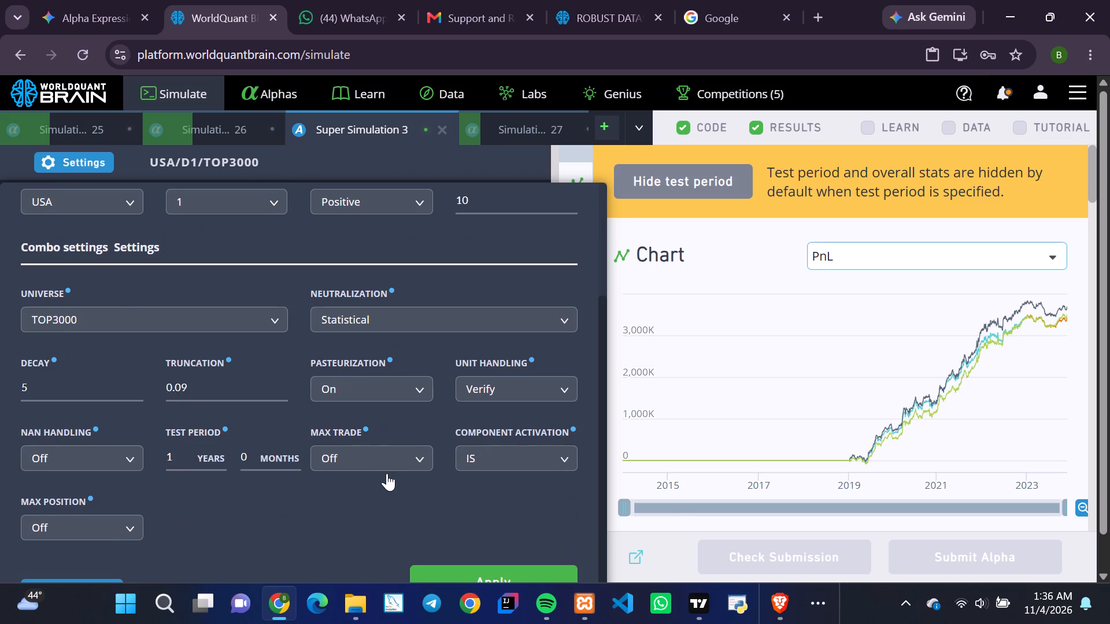
pyautogui.click(448, 566)
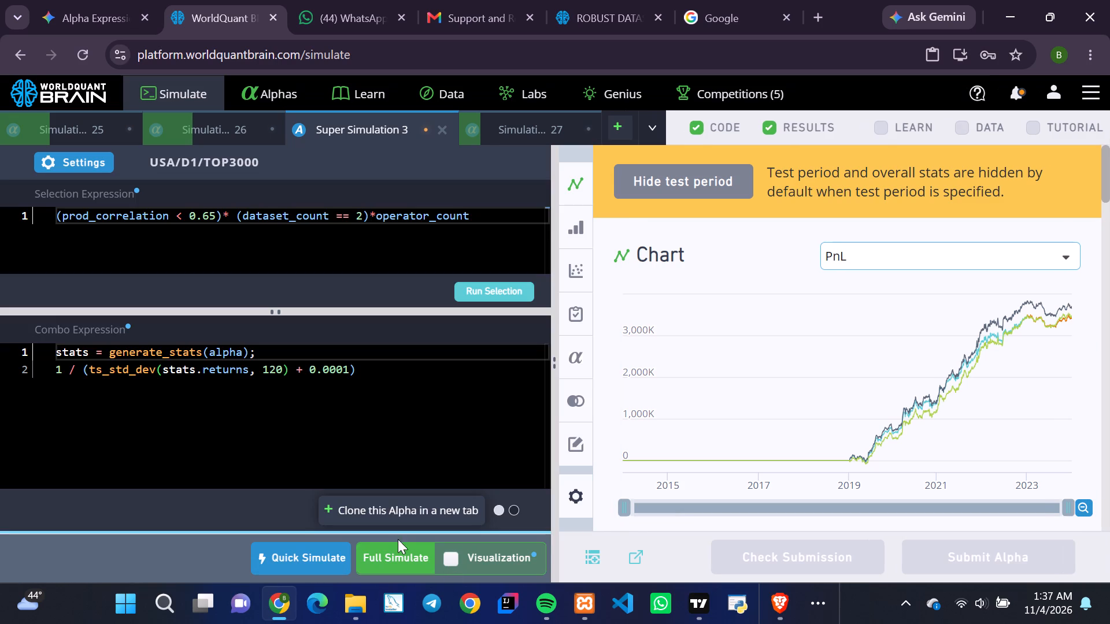
pyautogui.click(384, 556)
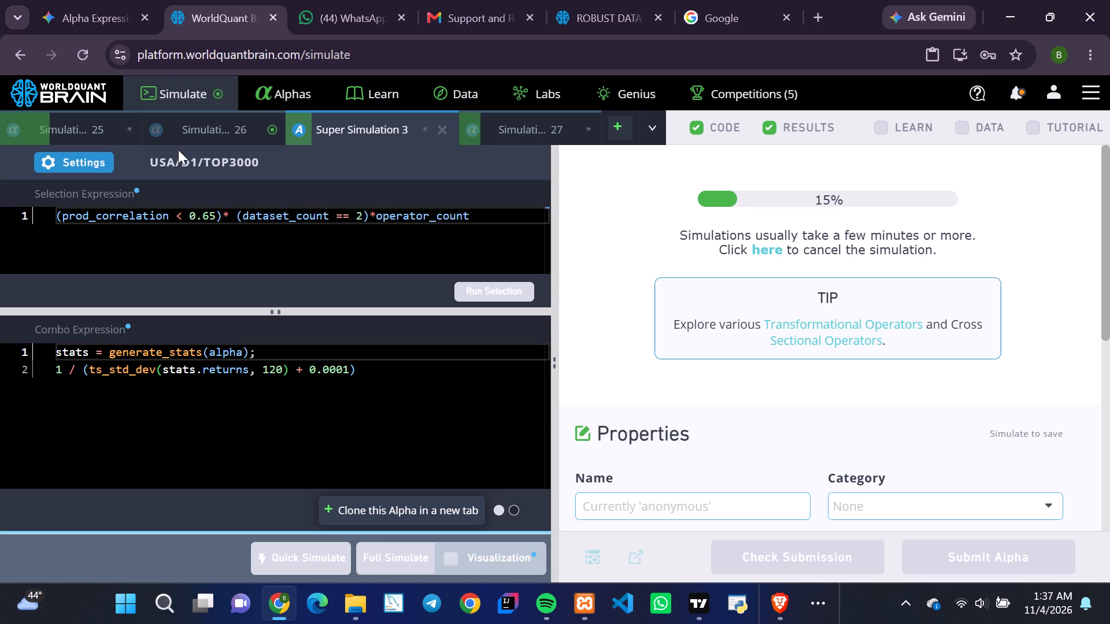
# Switch to Simulation 26.
pyautogui.click(210, 127)
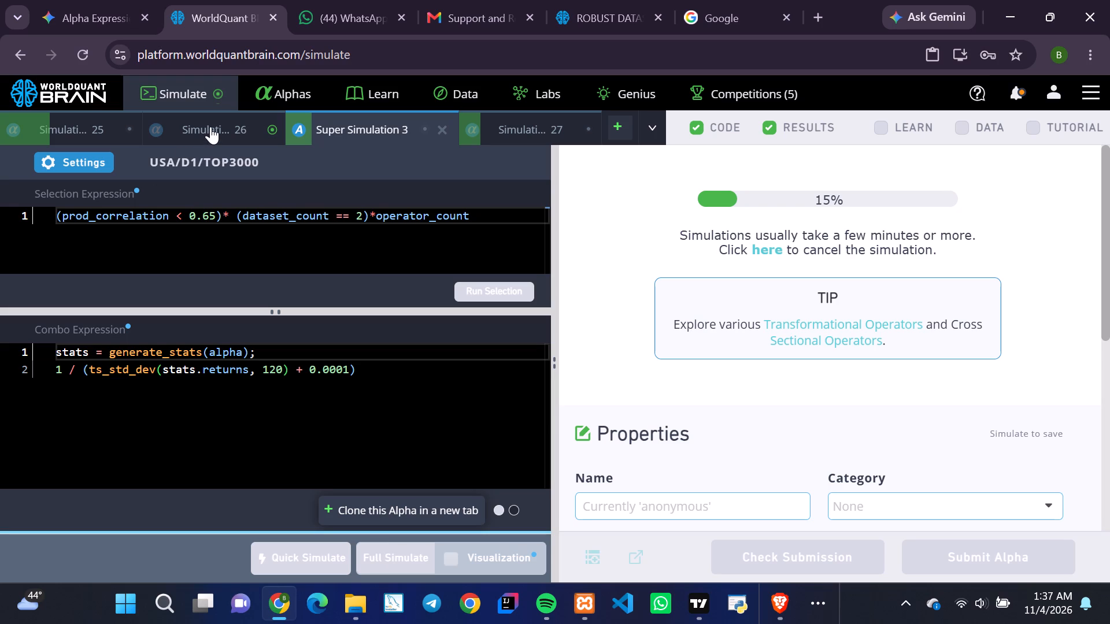
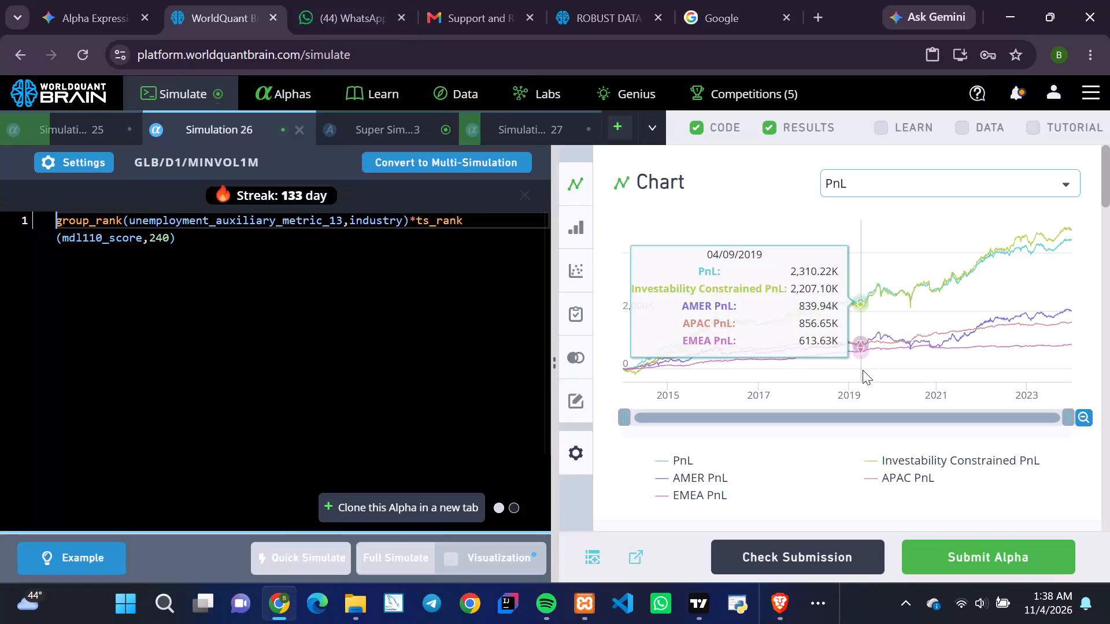
# Set Simulation 26's neutralization to Slow Factors, apply the settings and run a full simulation.
pyautogui.scroll(-3, 863, 370)
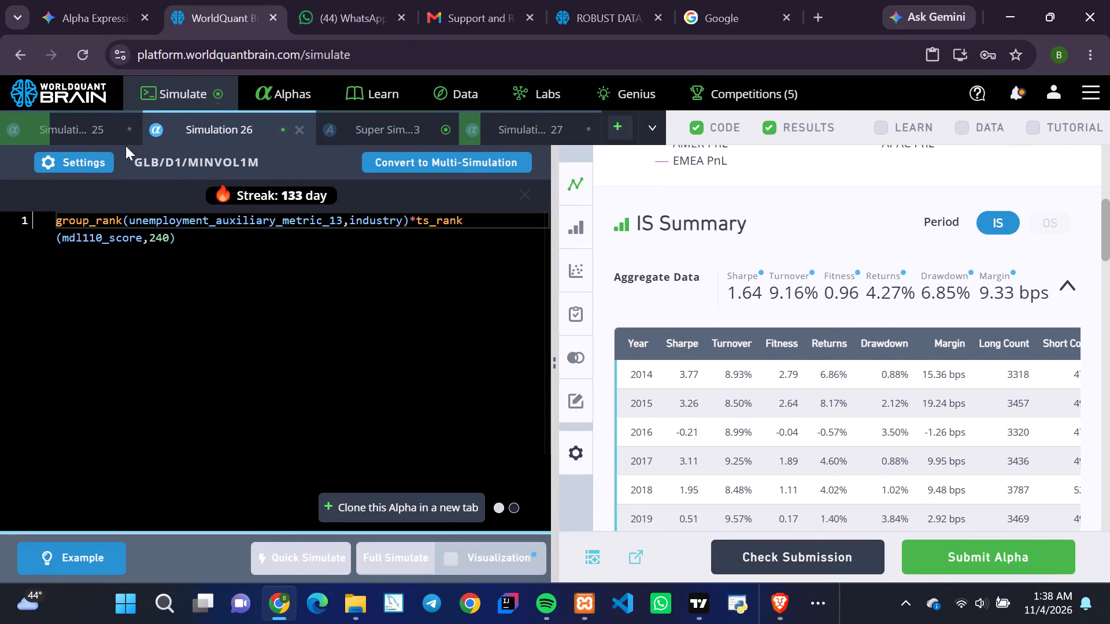
pyautogui.click(87, 158)
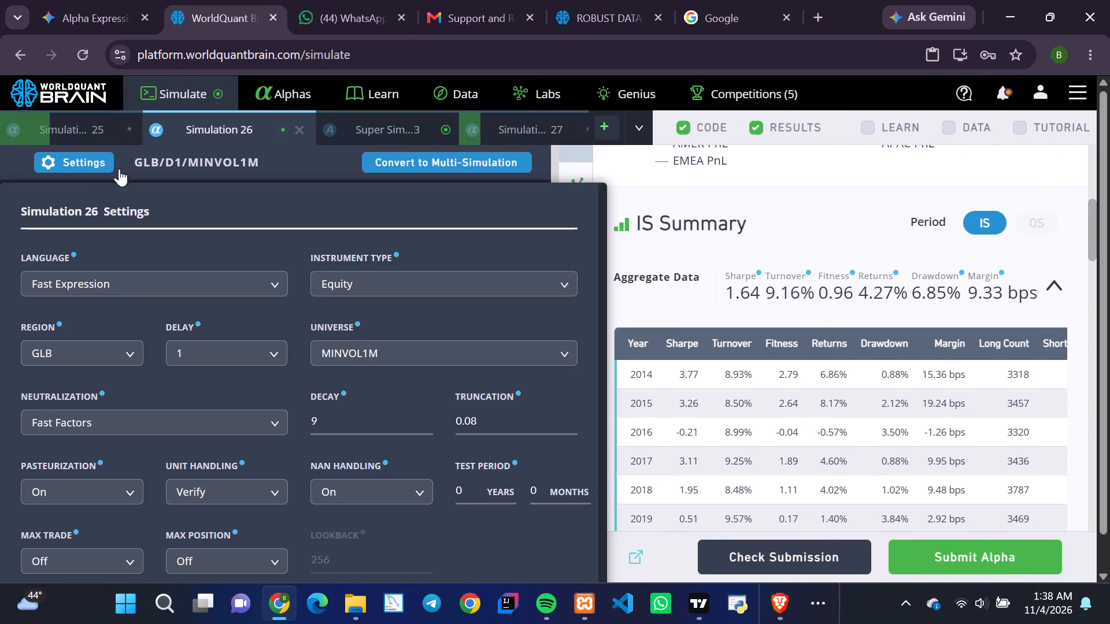
pyautogui.click(277, 429)
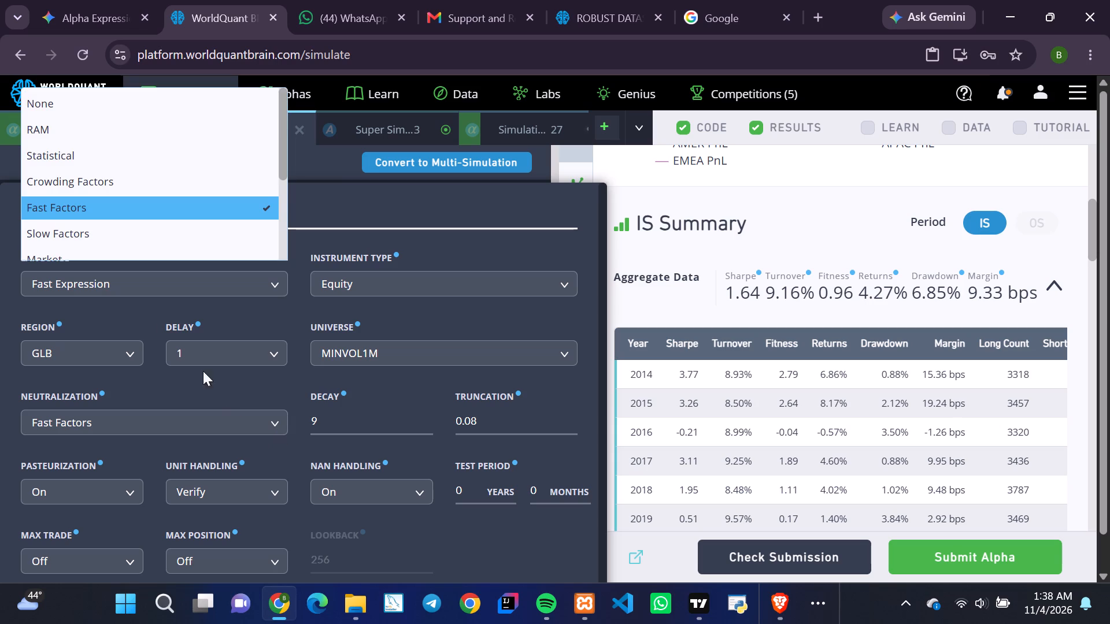
pyautogui.click(80, 239)
pyautogui.scroll(-4, 337, 428)
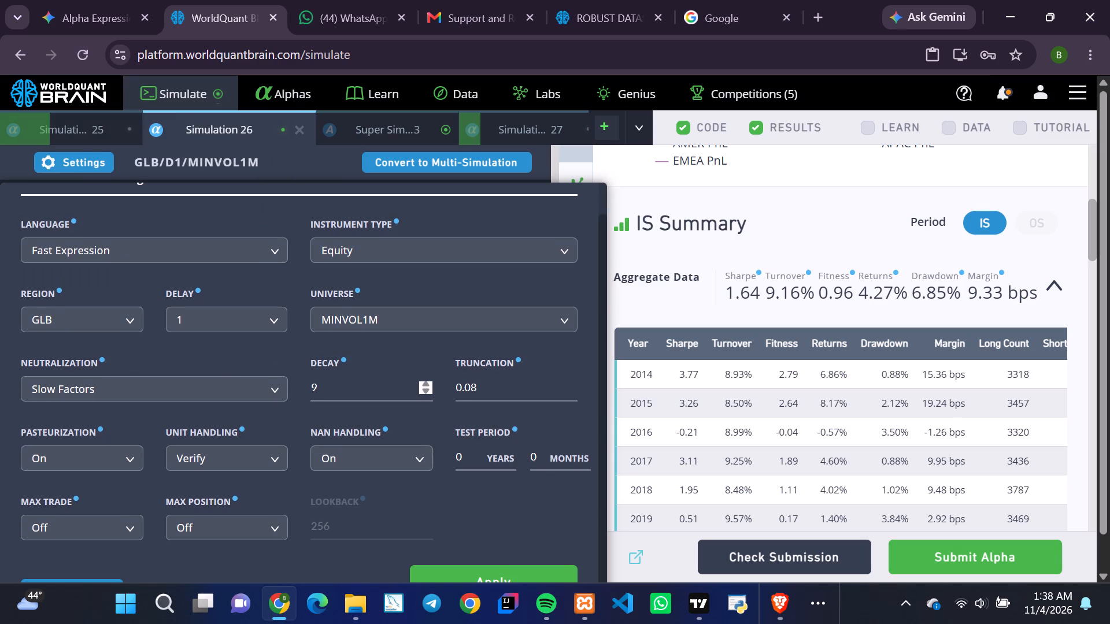
pyautogui.click(456, 577)
pyautogui.click(395, 553)
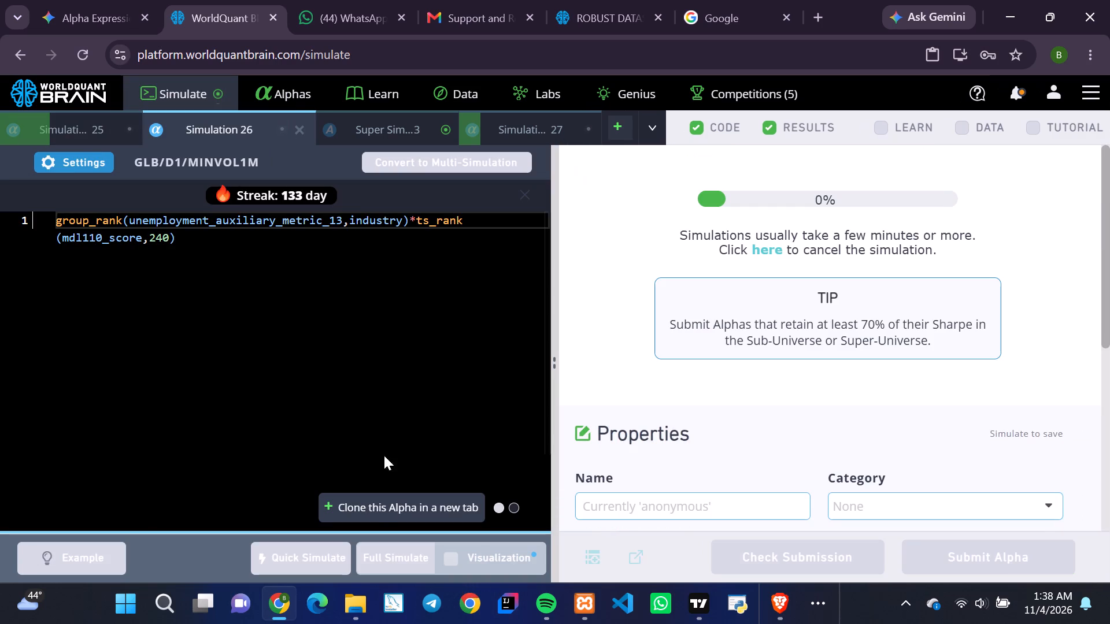
# Switch to Super Simulation 3 to view its PnL chart.
pyautogui.click(394, 131)
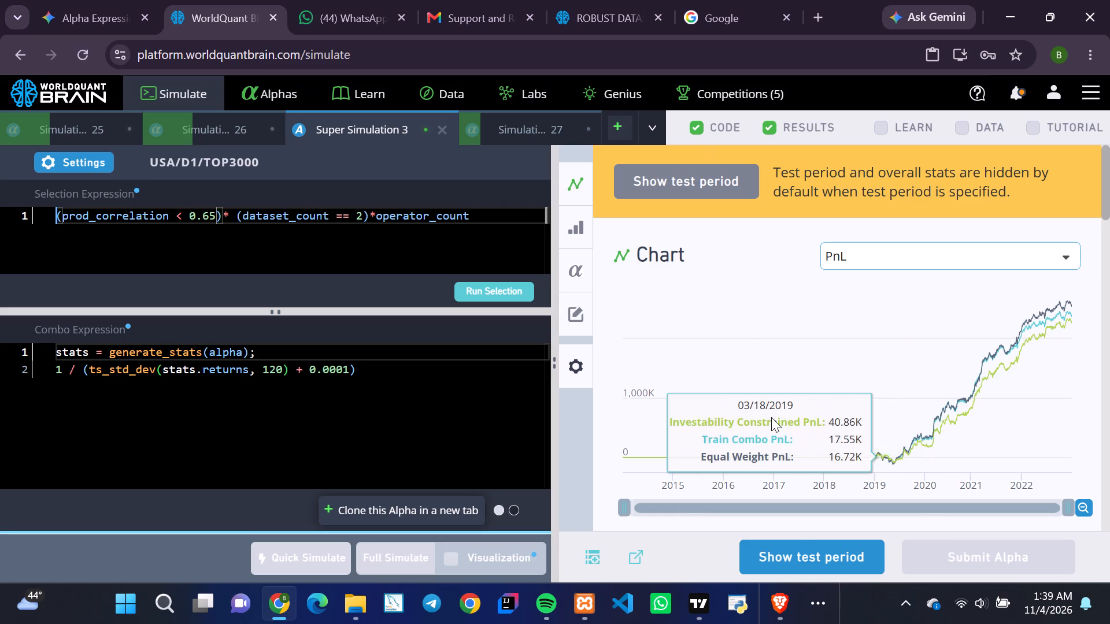
# Switch to the other Chrome profile's window and open Gmail in a new tab.
pyautogui.click(826, 599)
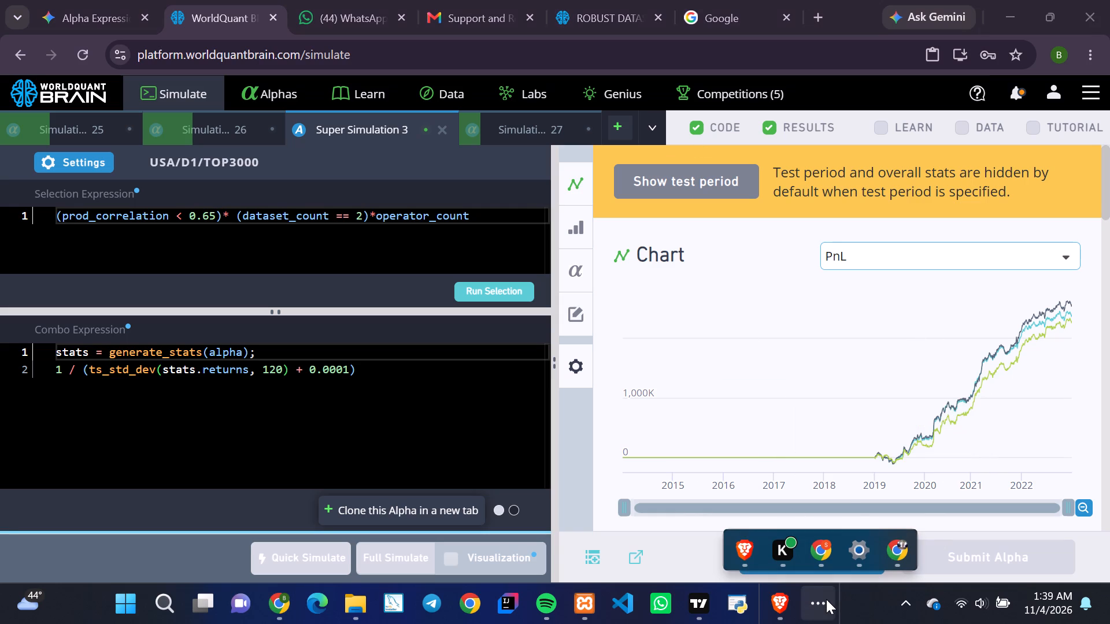
pyautogui.click(905, 550)
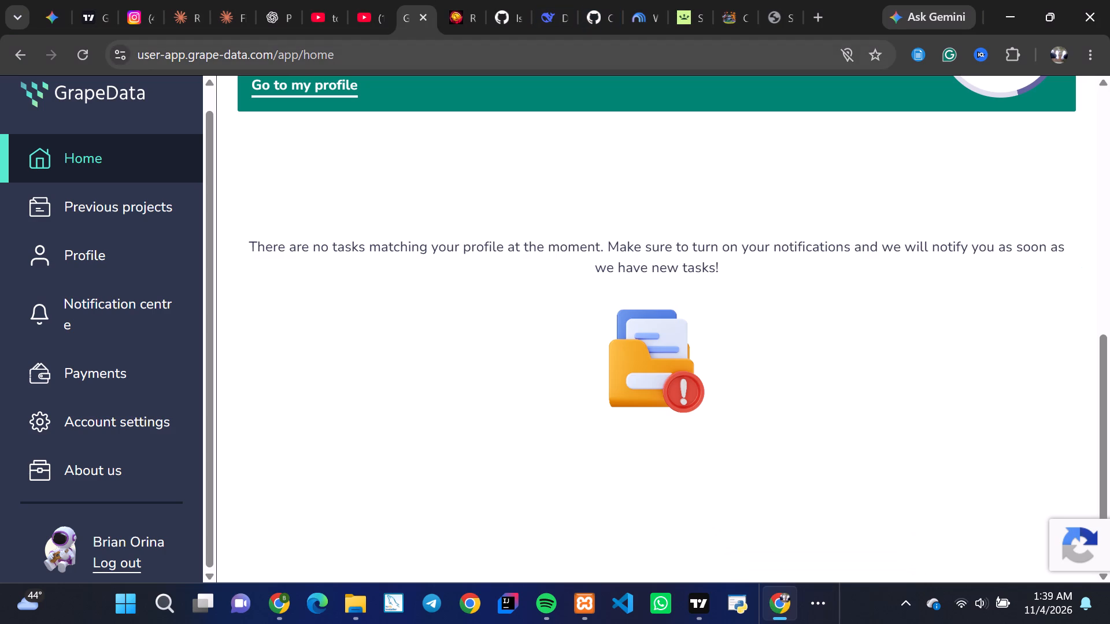
pyautogui.click(815, 14)
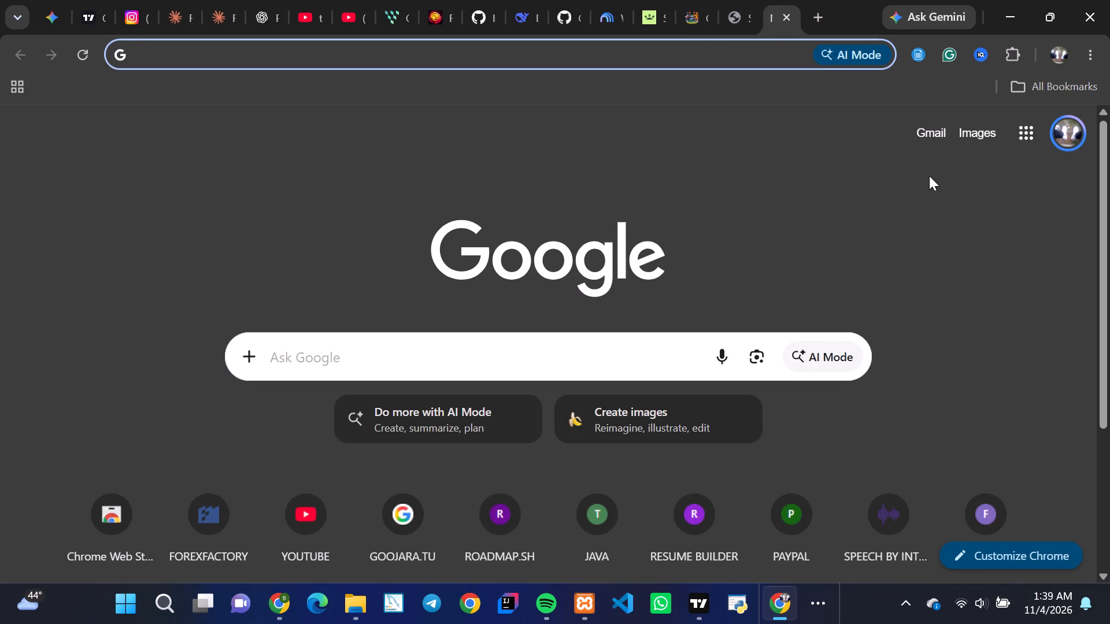
pyautogui.click(931, 131)
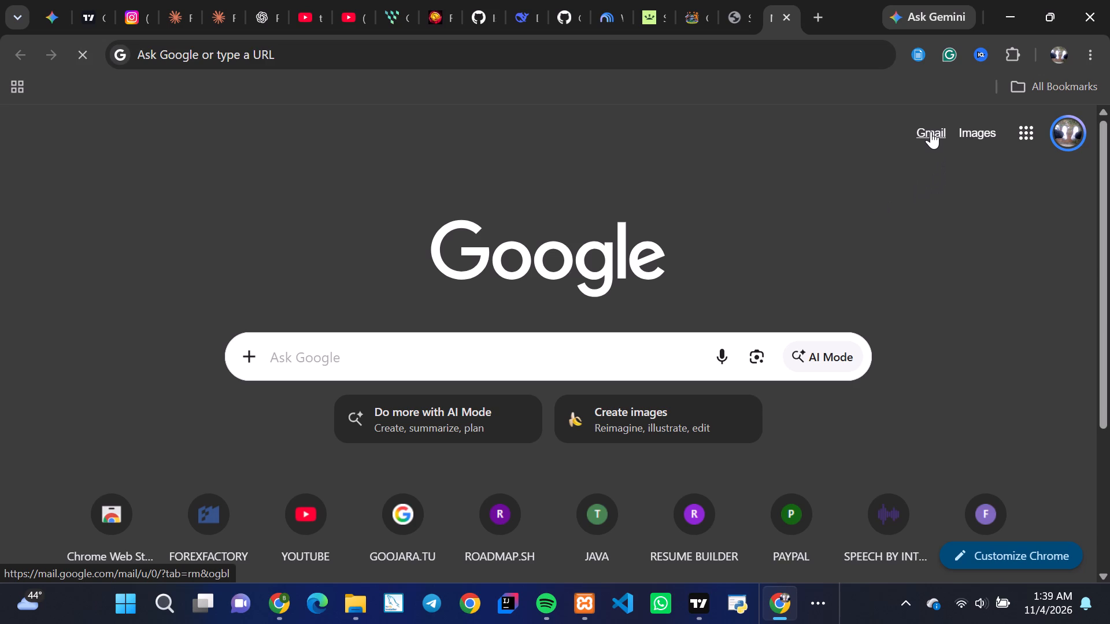
# Switch to the Brave browser window showing YouTube.
pyautogui.click(816, 612)
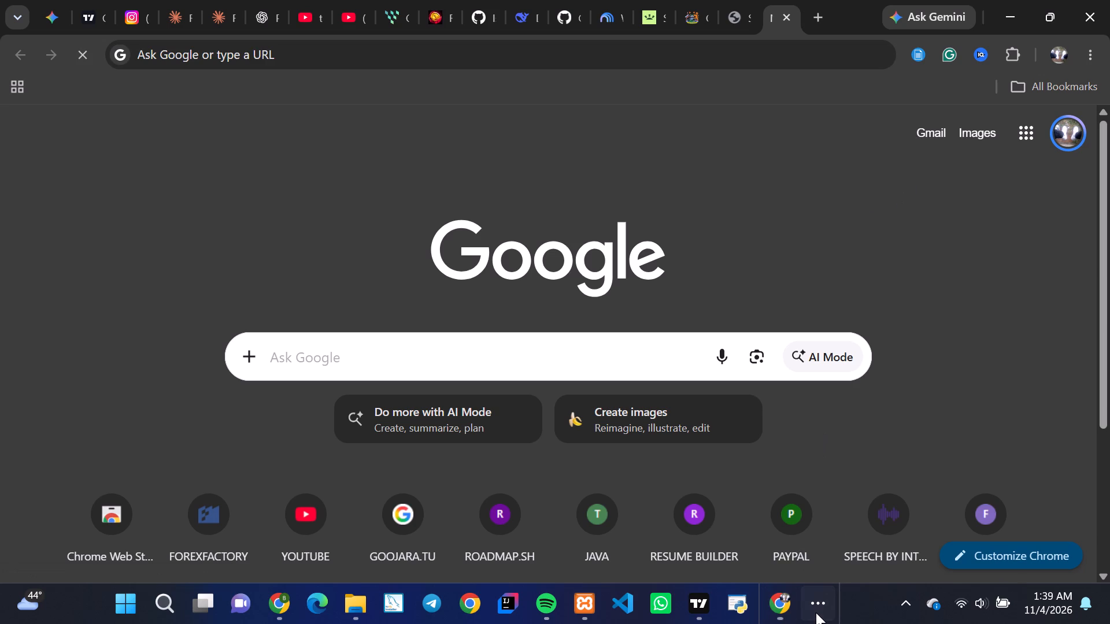
pyautogui.click(740, 551)
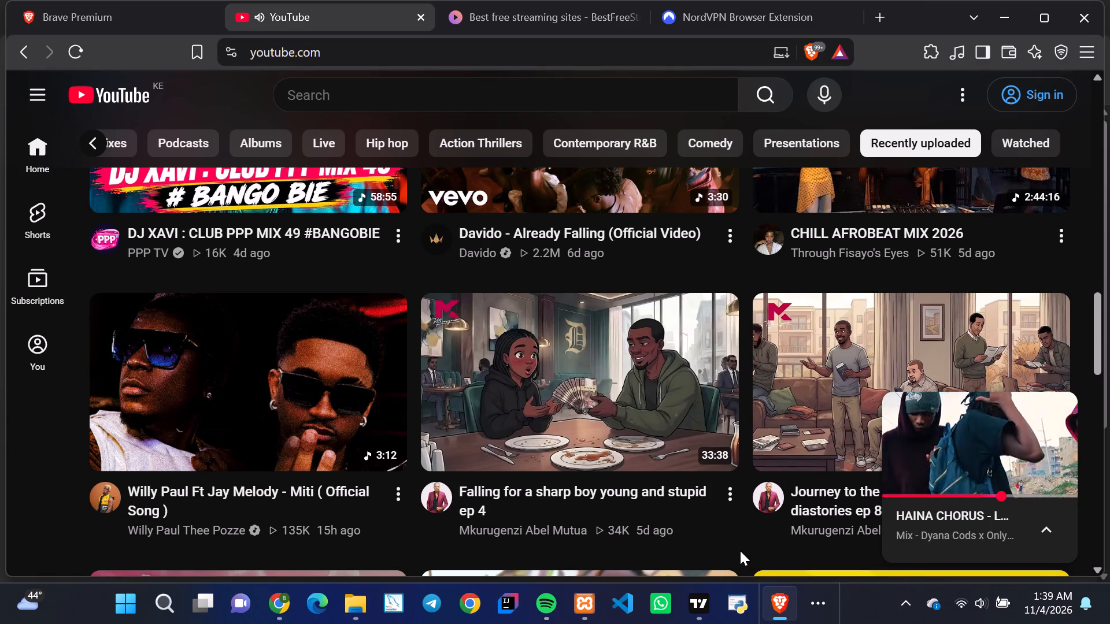
# Show the other open applications to switch away from the Brave window.
pyautogui.click(816, 600)
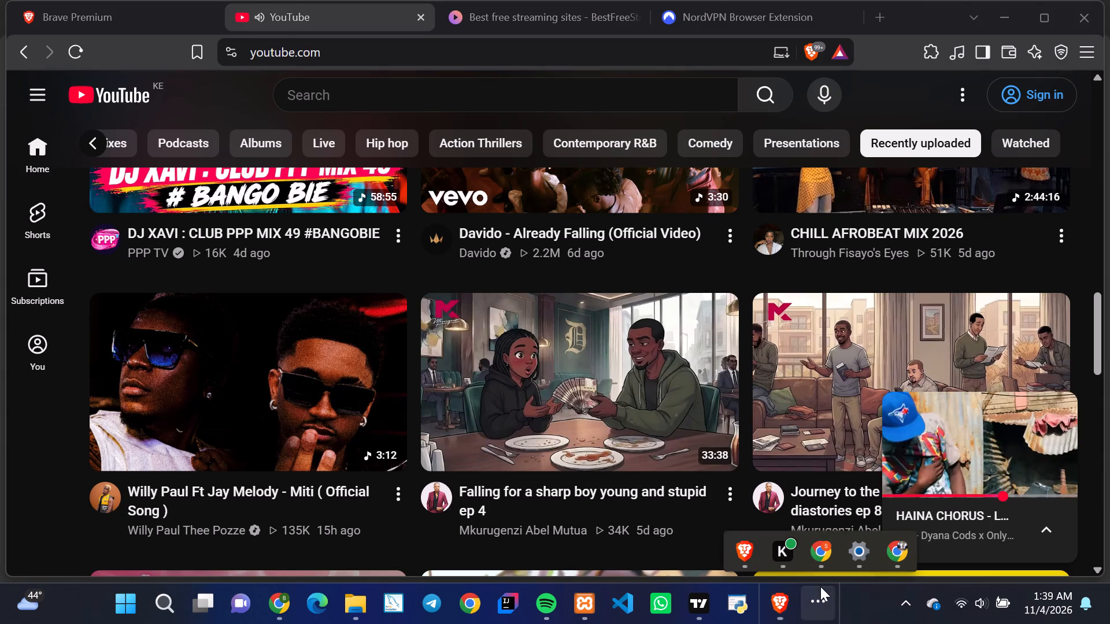
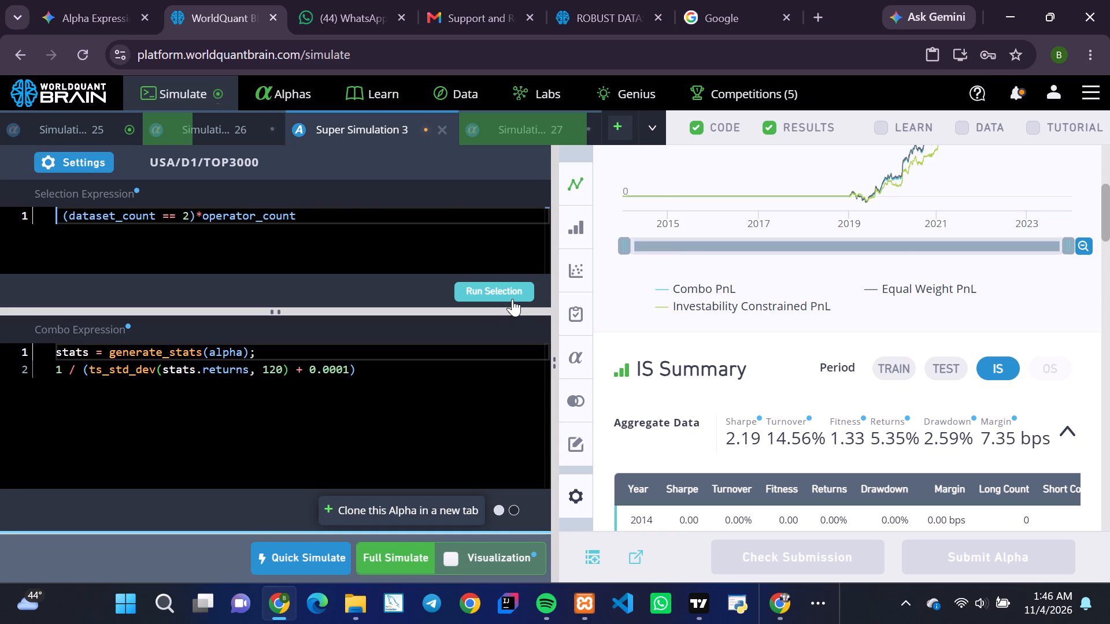
pyautogui.click(490, 266)
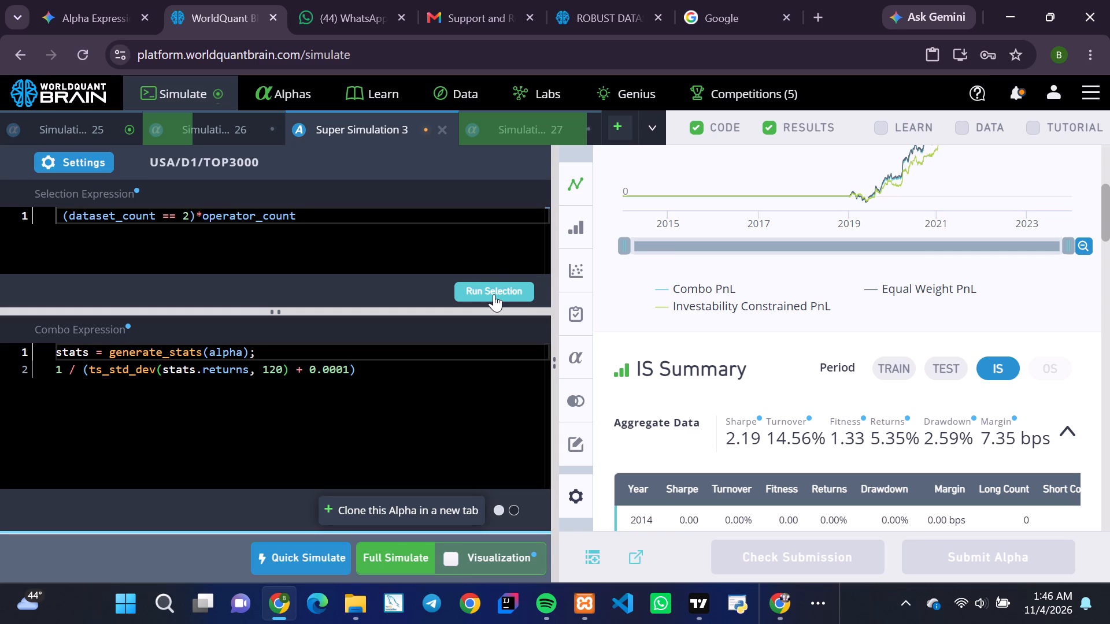
pyautogui.click(494, 295)
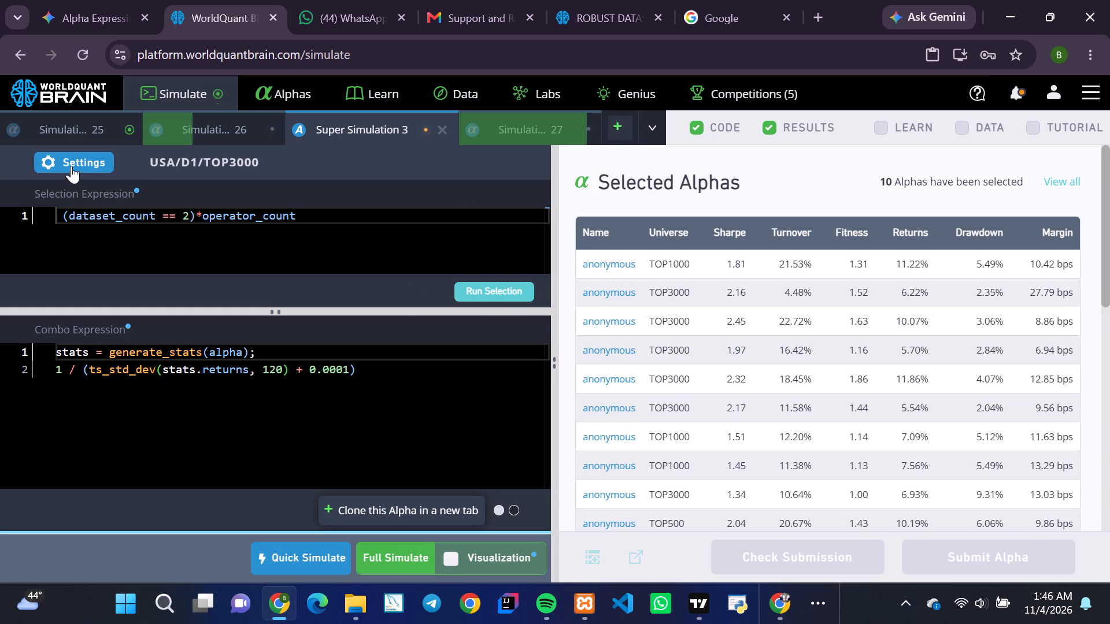
# Set Super Simulation 3's combo neutralization to RAM in its settings.
pyautogui.click(70, 160)
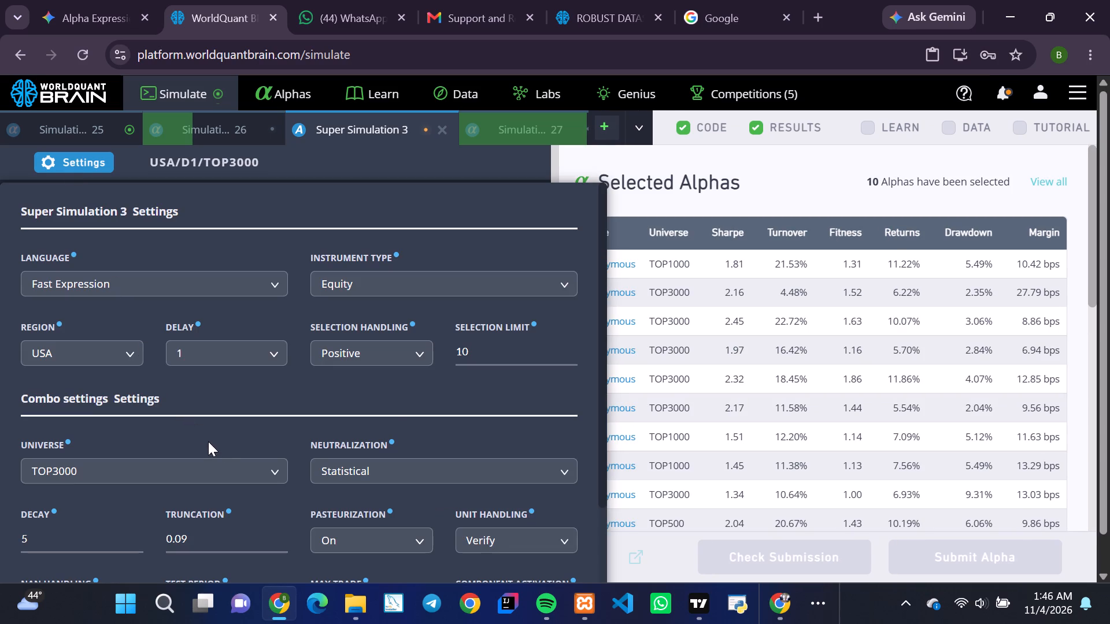
pyautogui.click(556, 463)
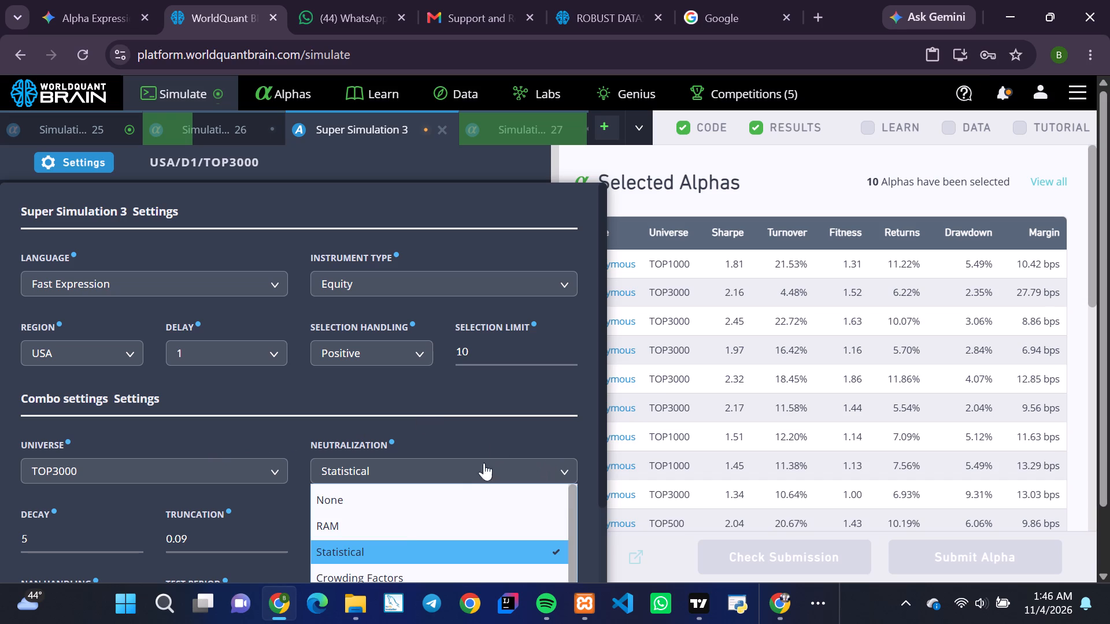
pyautogui.click(398, 526)
pyautogui.scroll(-3, 405, 489)
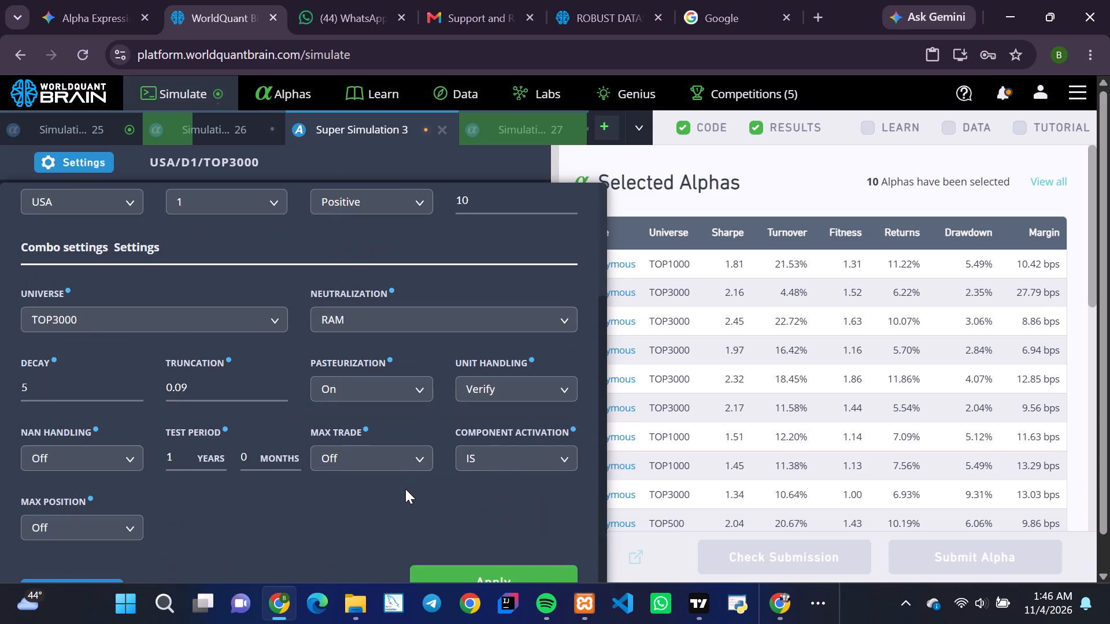
# Apply Super Simulation 3's settings with RAM neutralization and start a full simulation of the SuperAlpha.
pyautogui.click(446, 569)
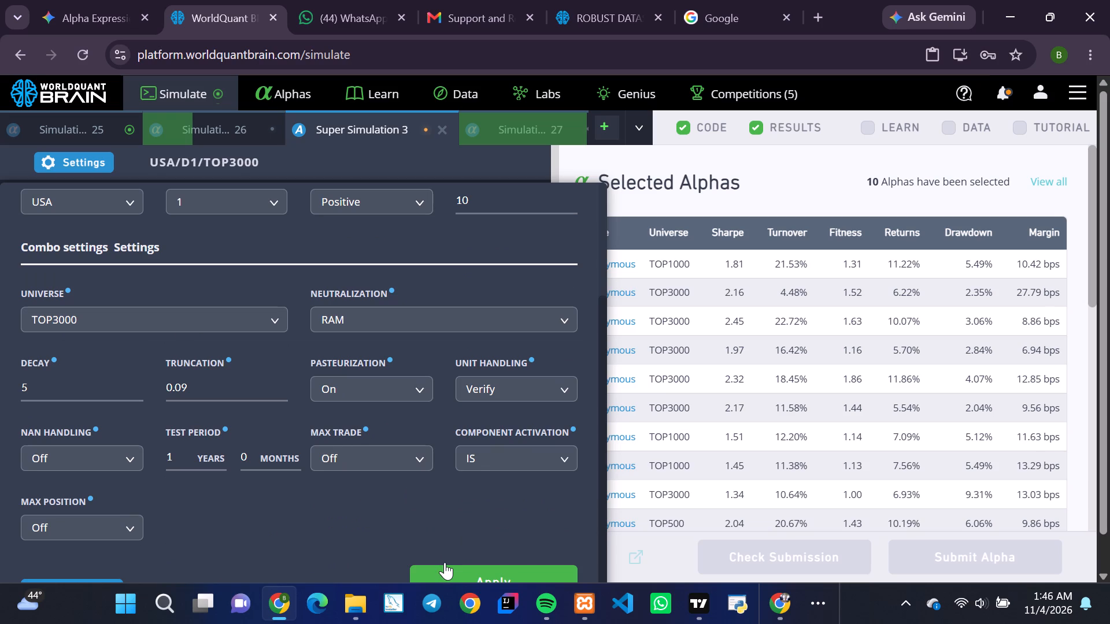
pyautogui.click(445, 570)
pyautogui.click(387, 549)
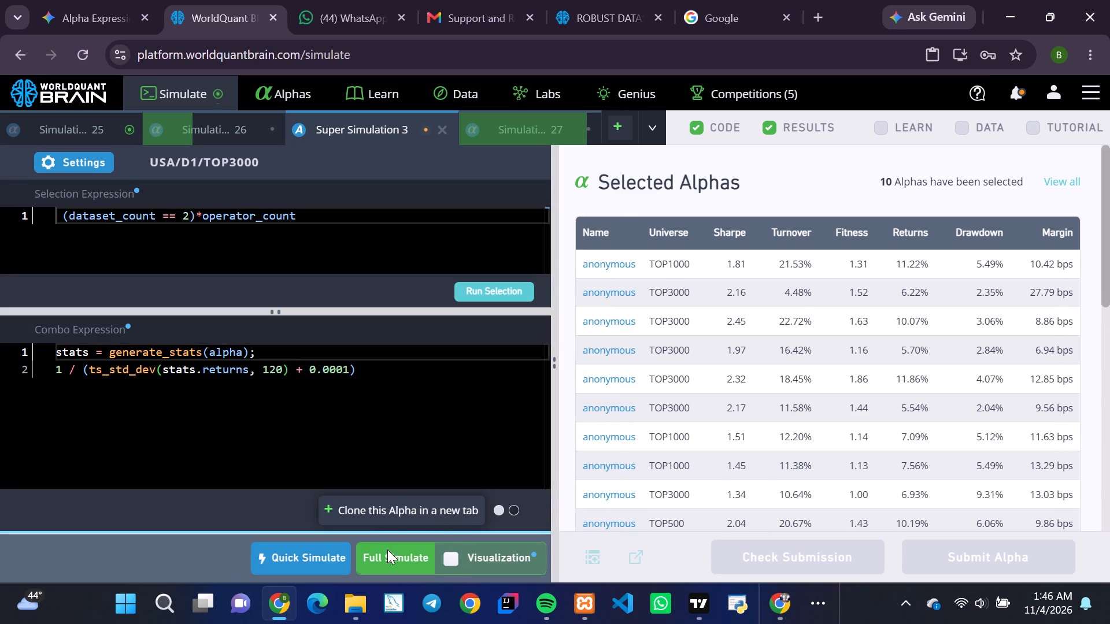
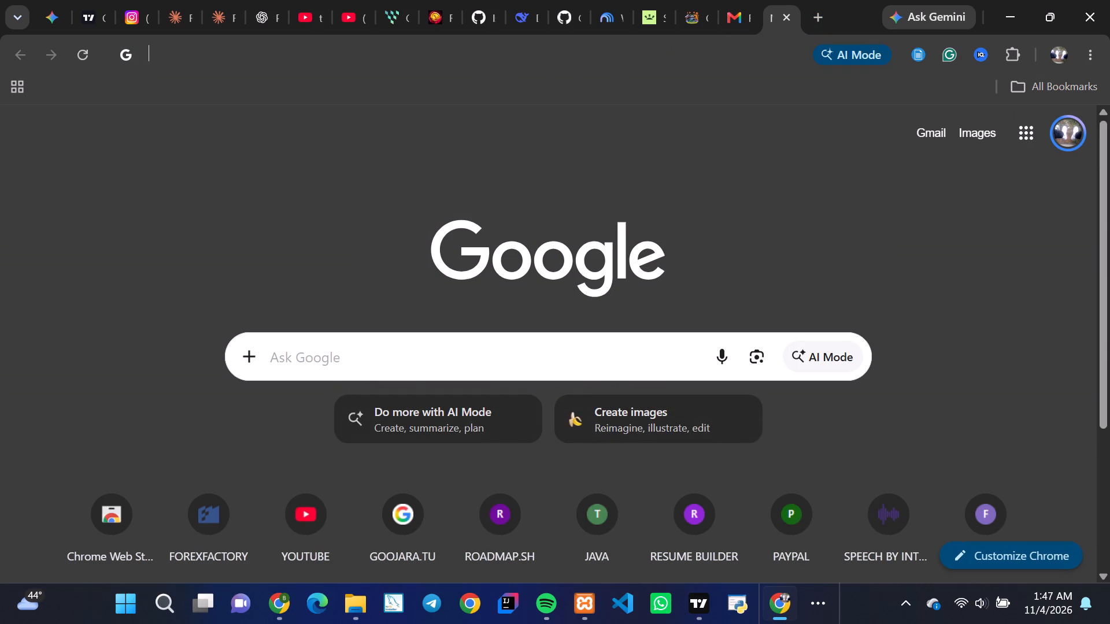
# Enter mec as the search text in the new browser tab.
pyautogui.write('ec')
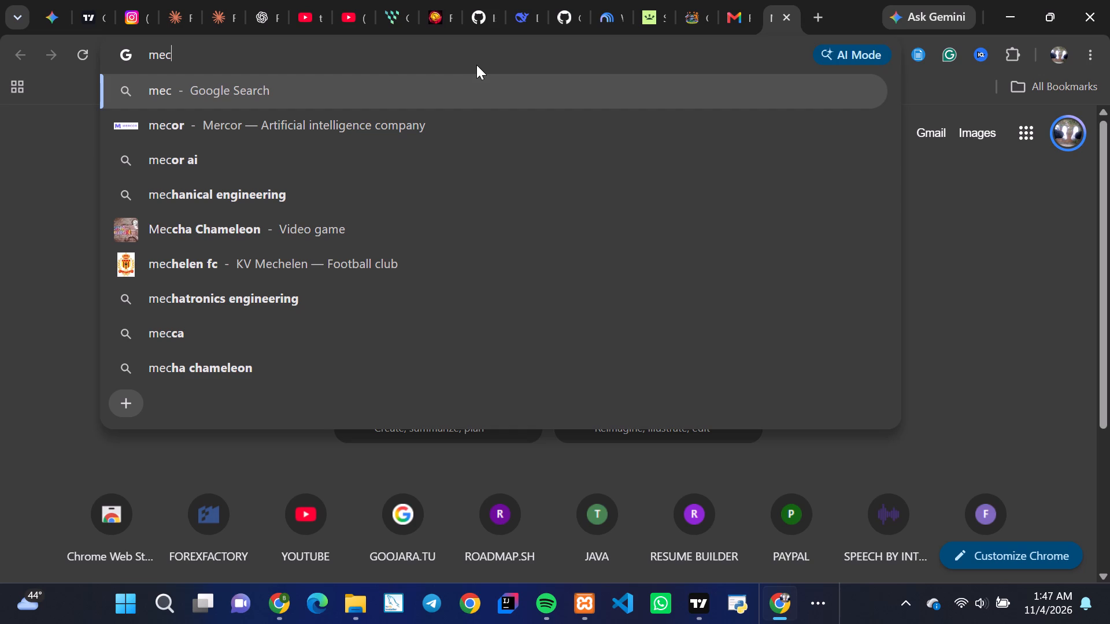
# Search Google for mecweb.me, look through the results, and open the ME Pass Lite: Log In page.
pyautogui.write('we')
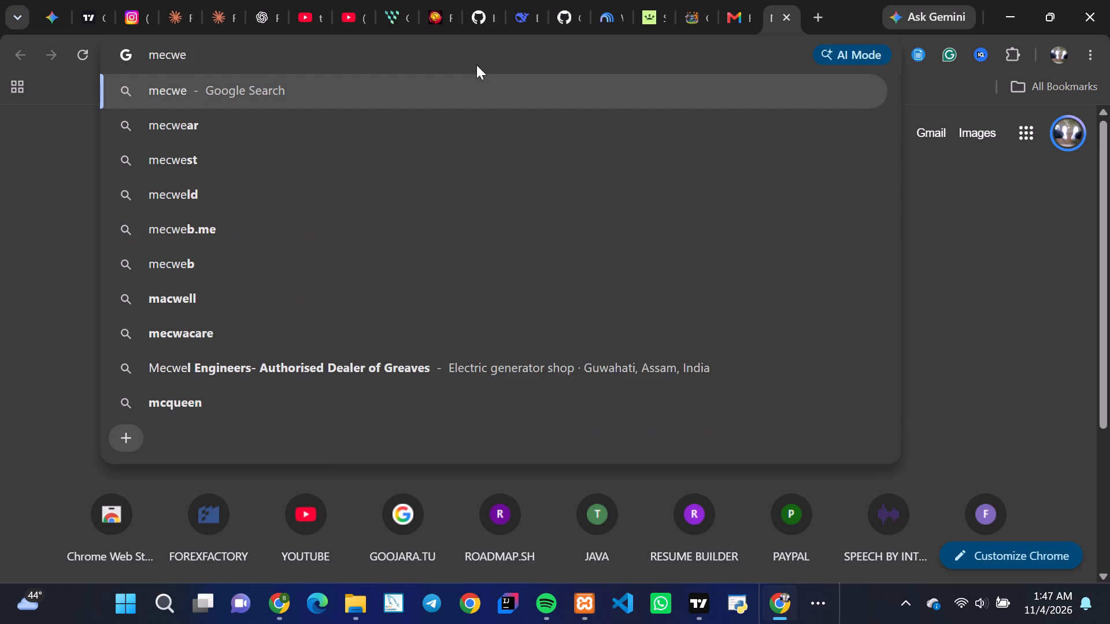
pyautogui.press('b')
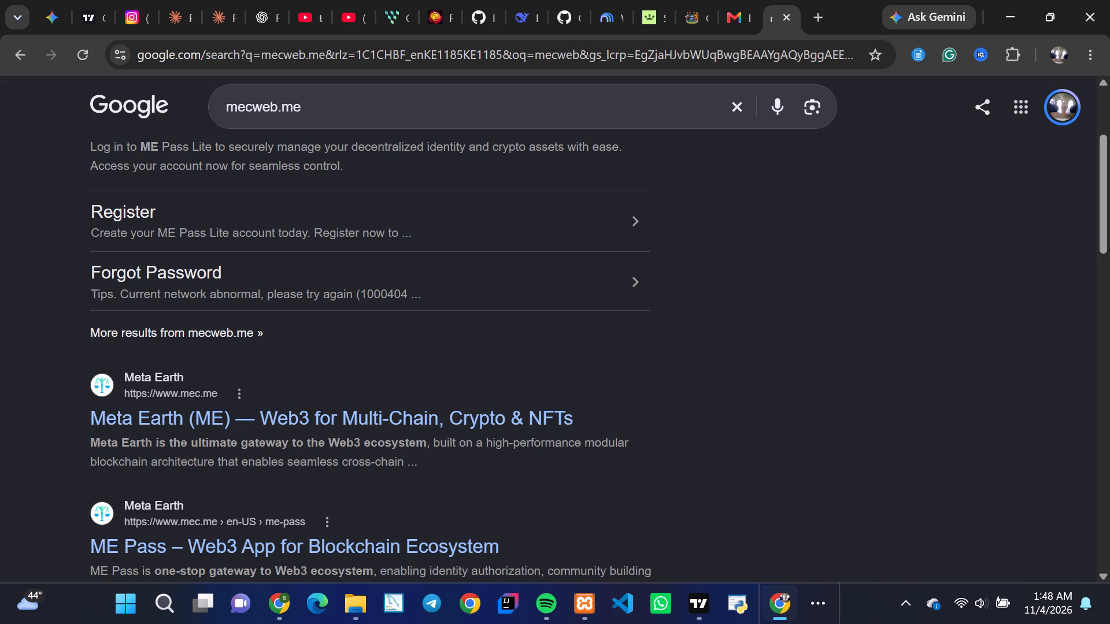
pyautogui.scroll(-1, 336, 448)
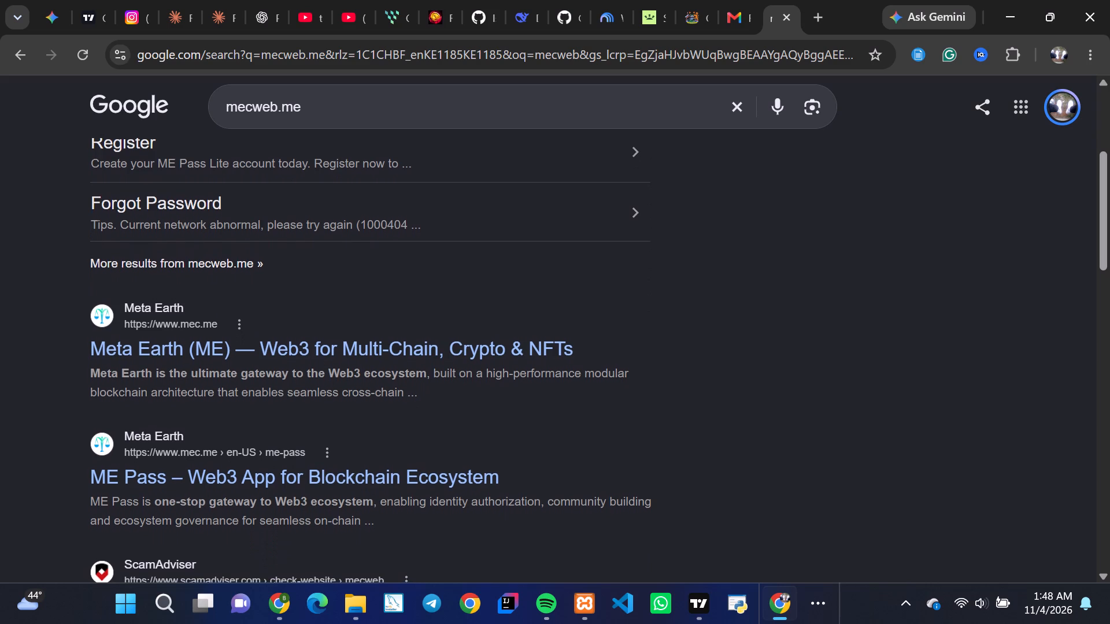
pyautogui.scroll(-5, 336, 448)
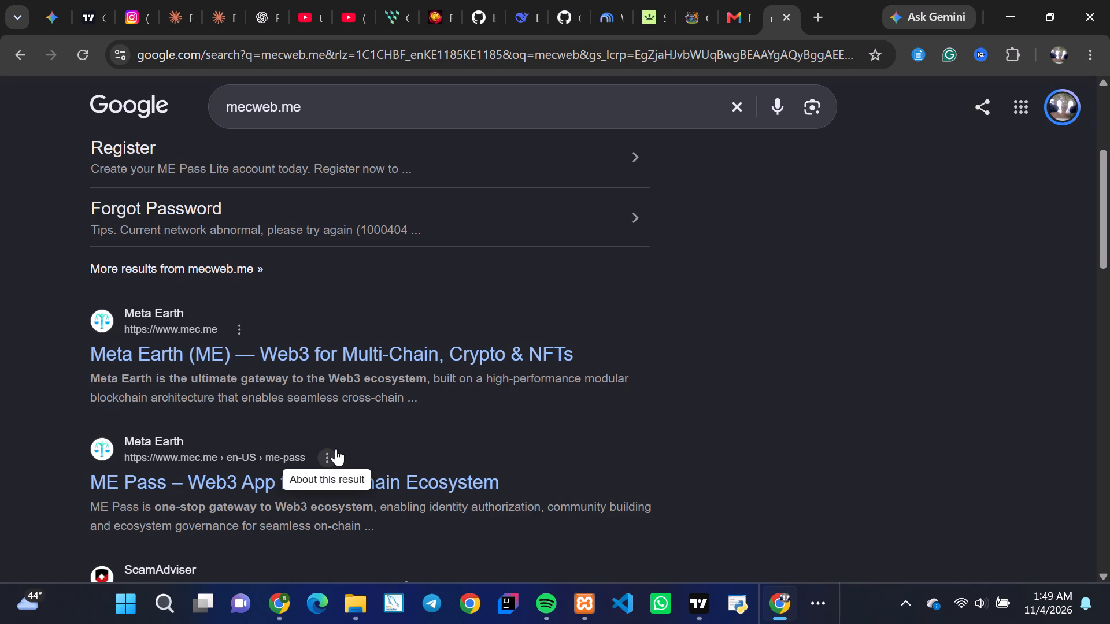
pyautogui.scroll(3, 281, 360)
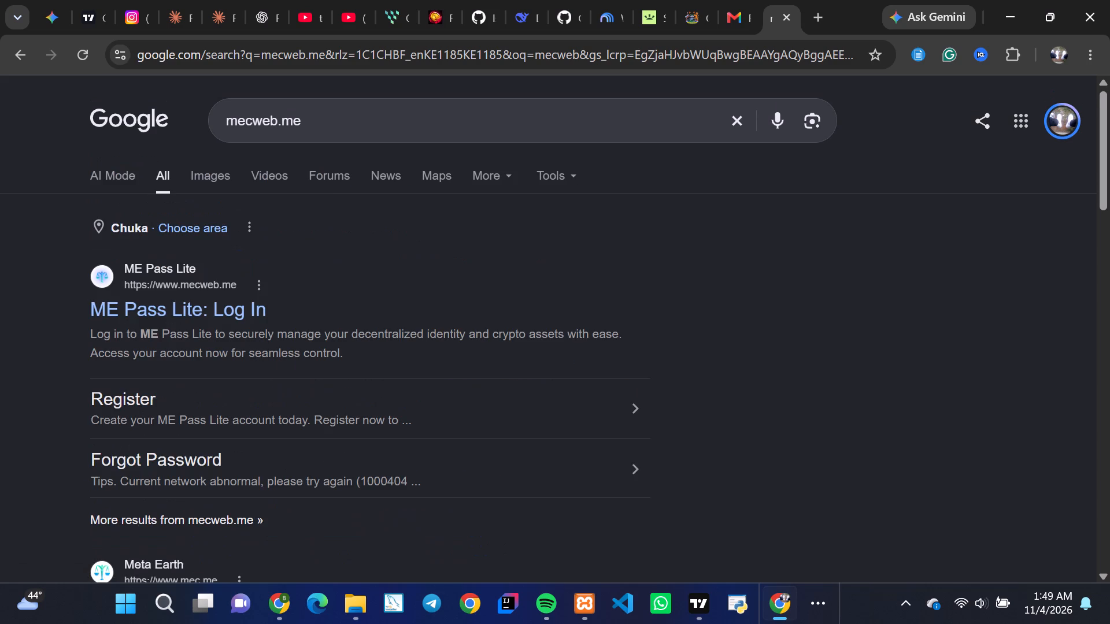
pyautogui.click(202, 313)
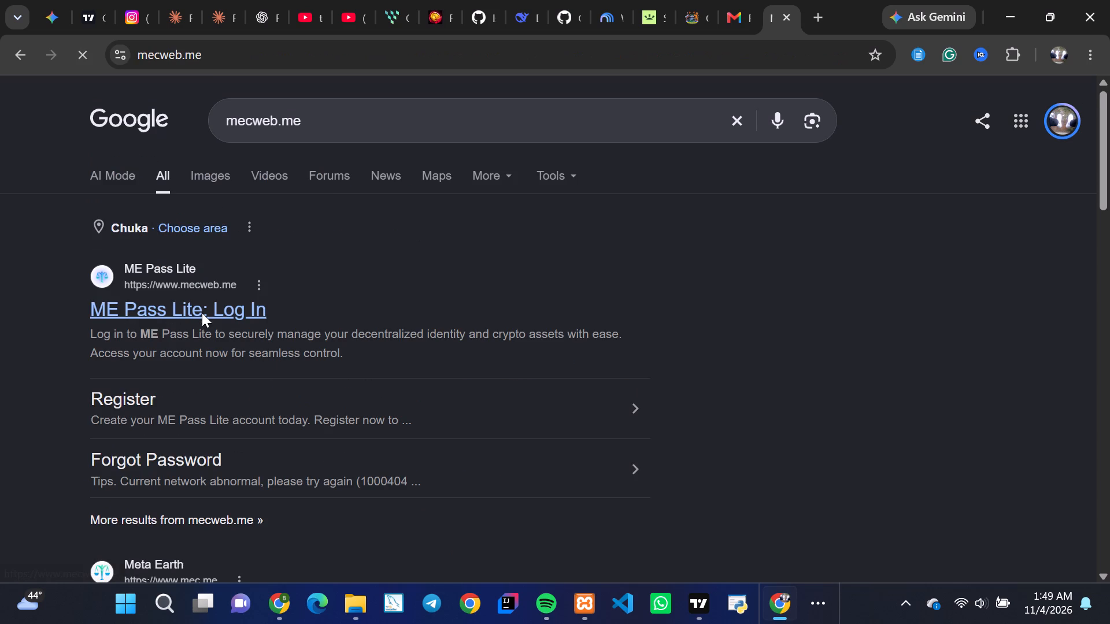